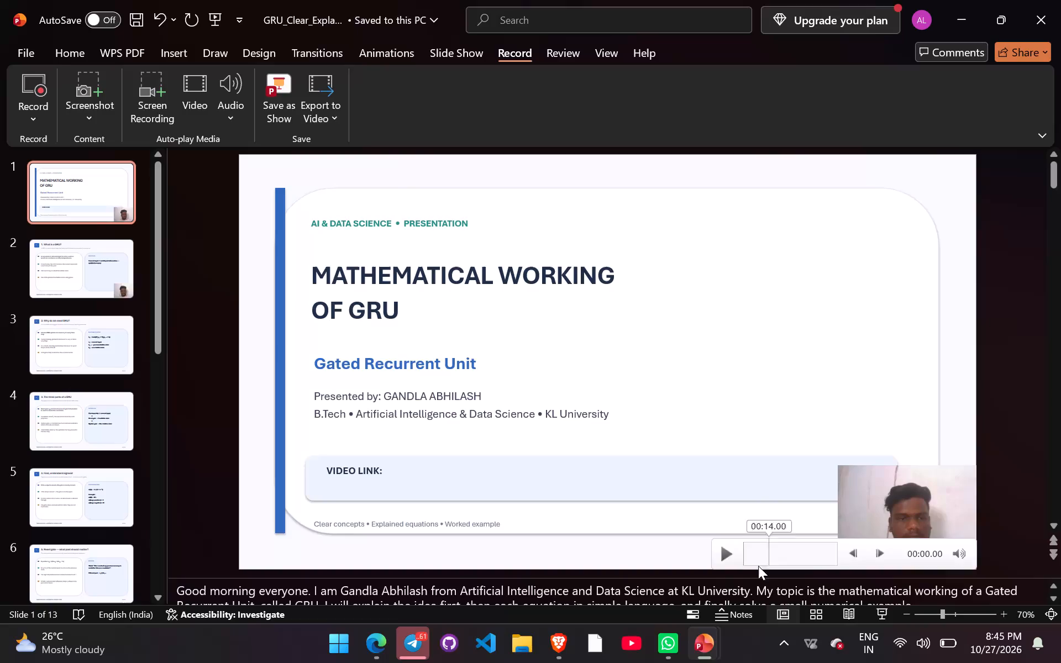
Play the presenter's camera video on the title slide to review the recording.
click(724, 557)
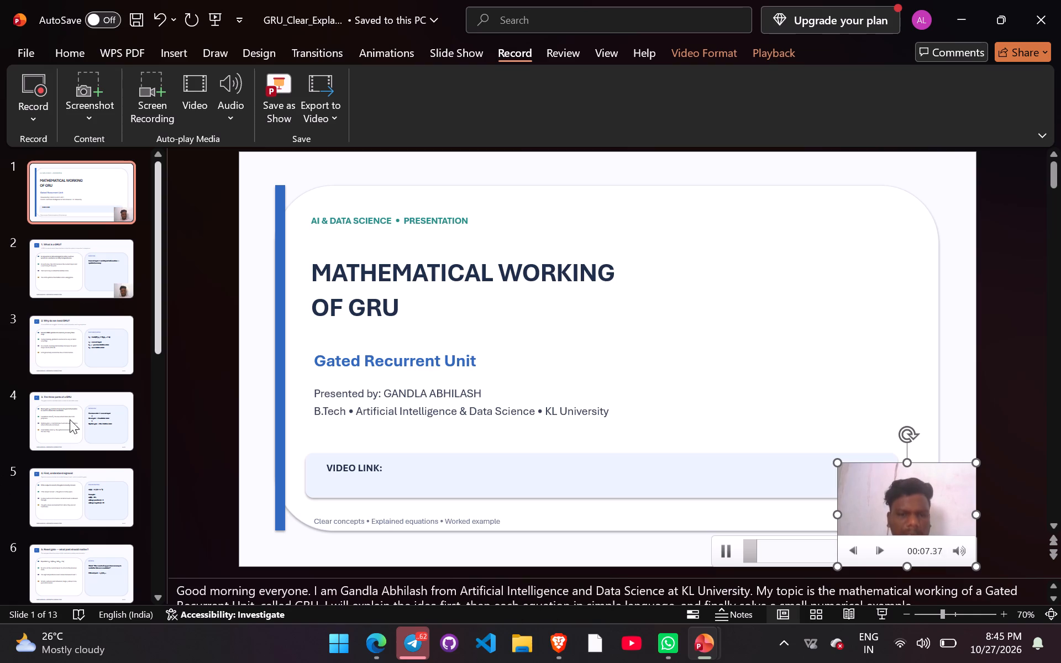
Browse slide 3 on why GRU is needed, and return to slide 2 with the embedded camera video.
click(103, 343)
click(109, 266)
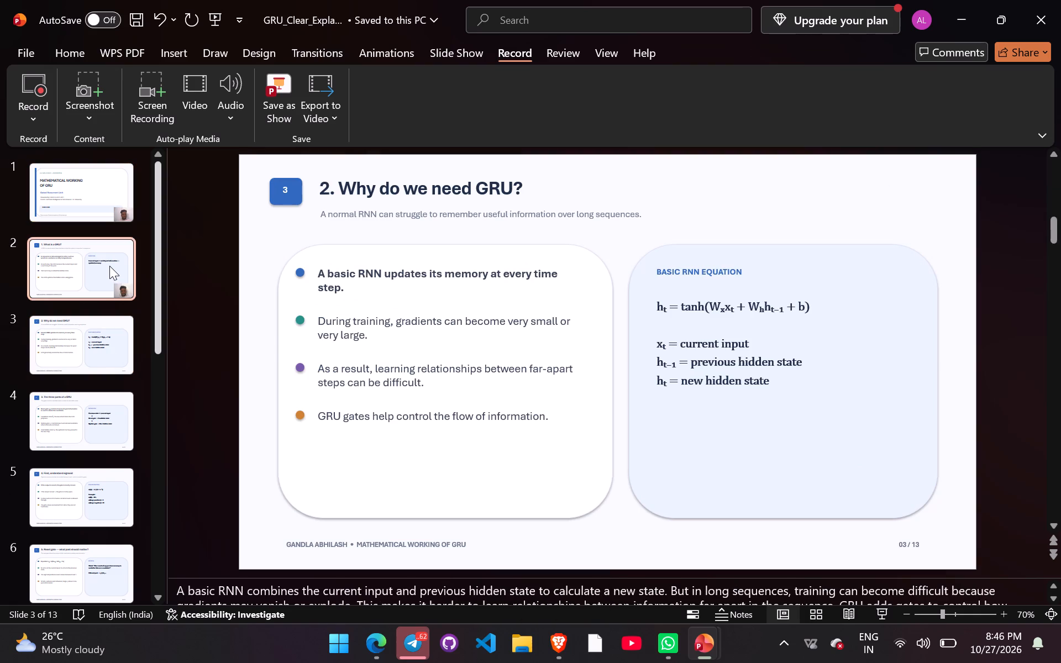
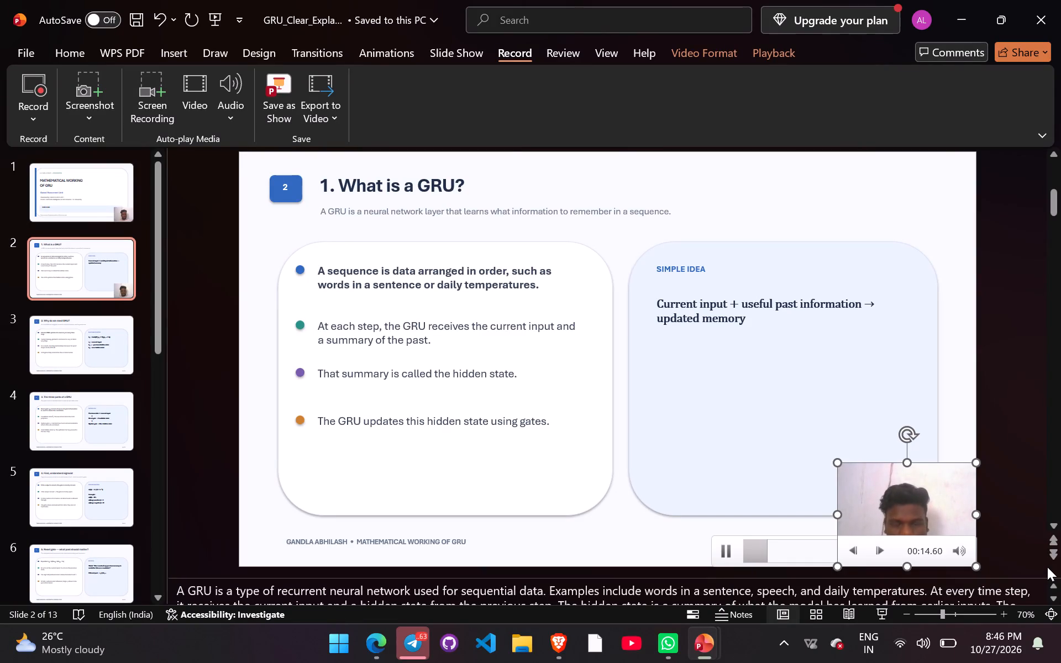
Skip ahead in the presenter's camera video on slide 2, and end the playback.
click(829, 556)
click(597, 457)
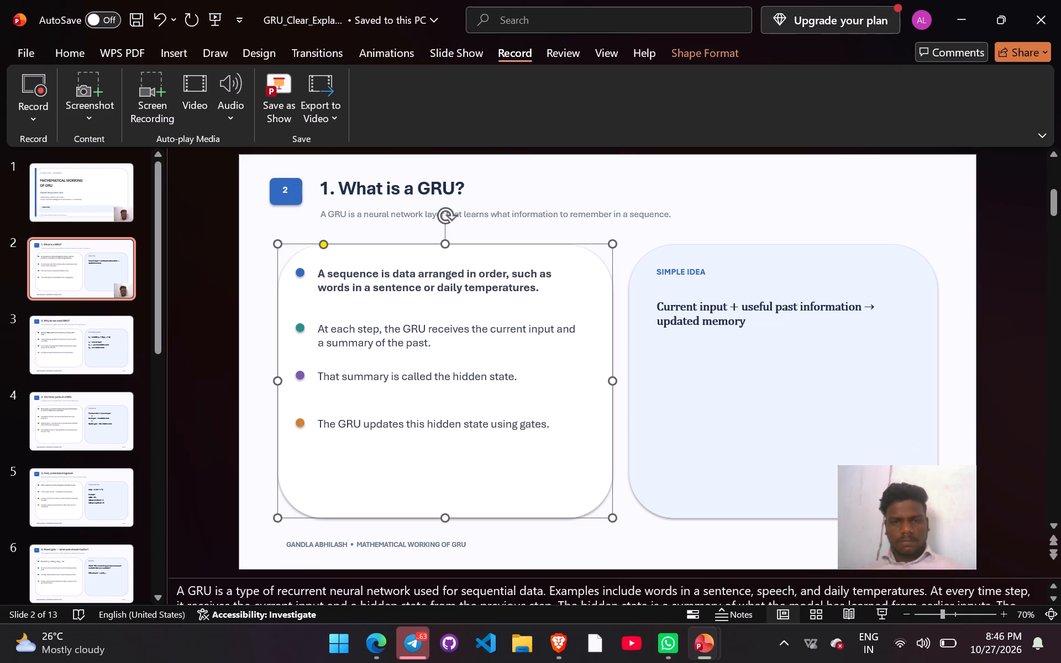
Go to slide 3, "Why do we need GRU?", and bring up the choices for recording the presentation.
click(95, 332)
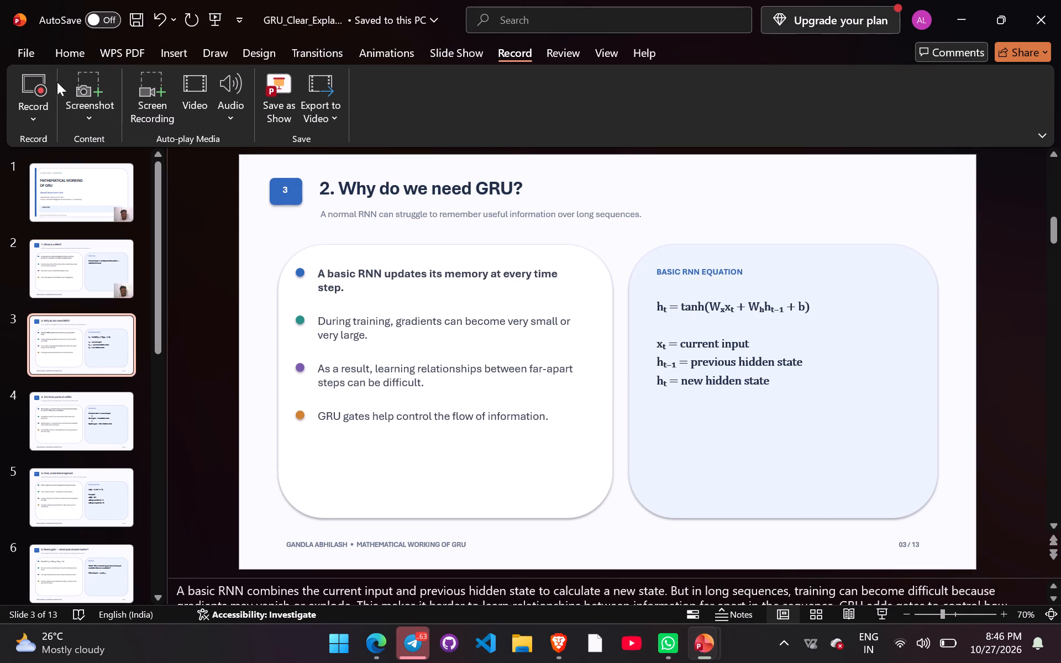
click(34, 109)
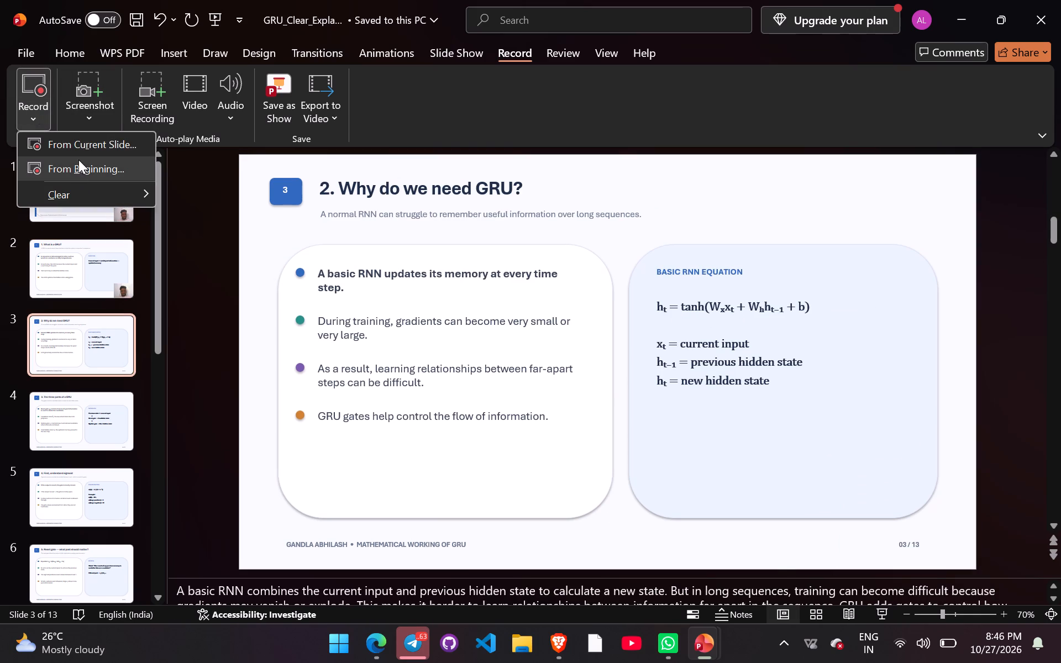
Open the slide show recording view starting from the current slide, "2. Why do we need GRU?".
click(85, 145)
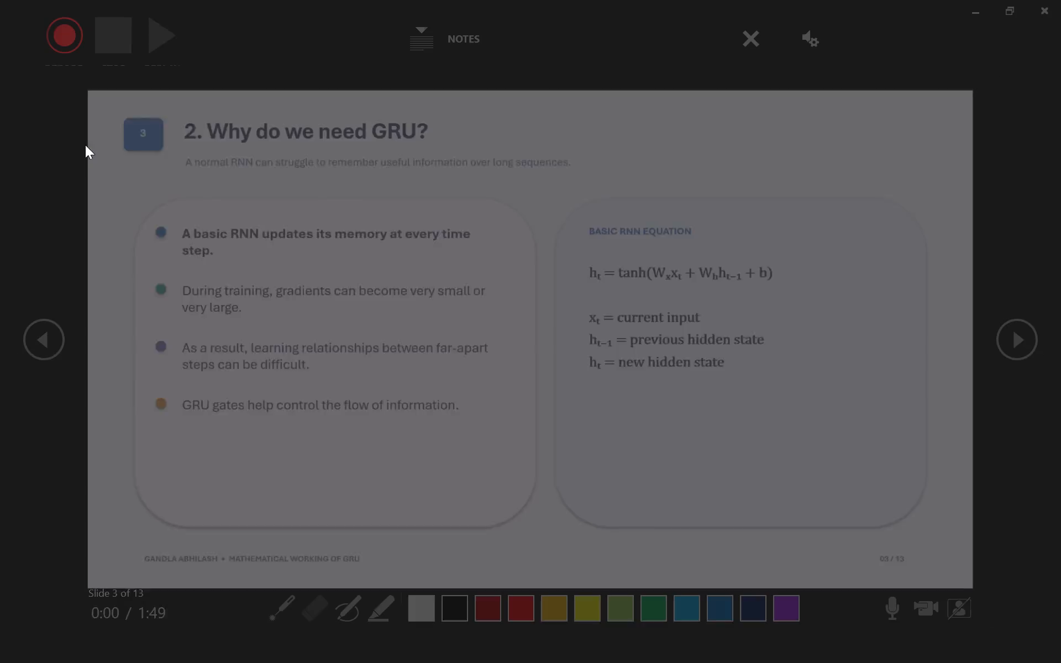
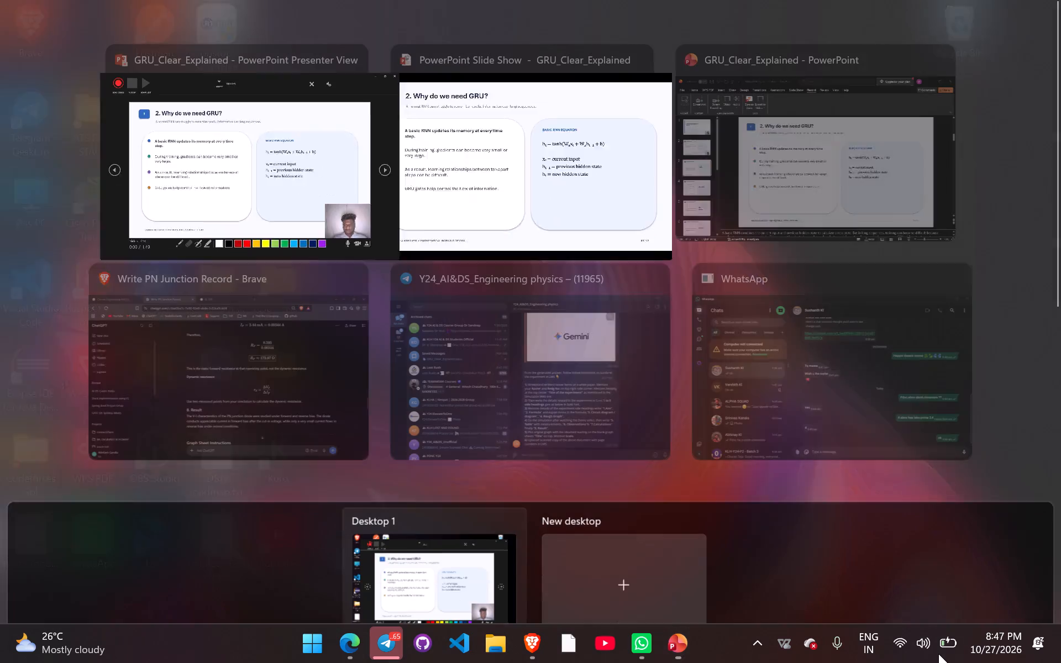
Switch to the GRU_Clear_Explained presenter view window to bring its recording controls to the front.
click(319, 178)
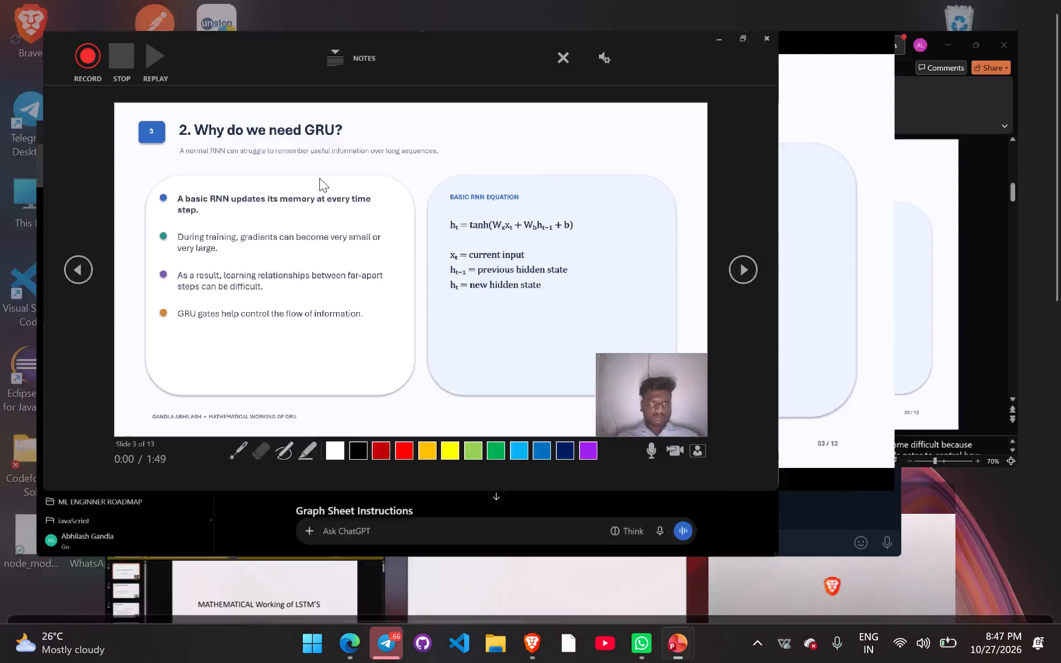
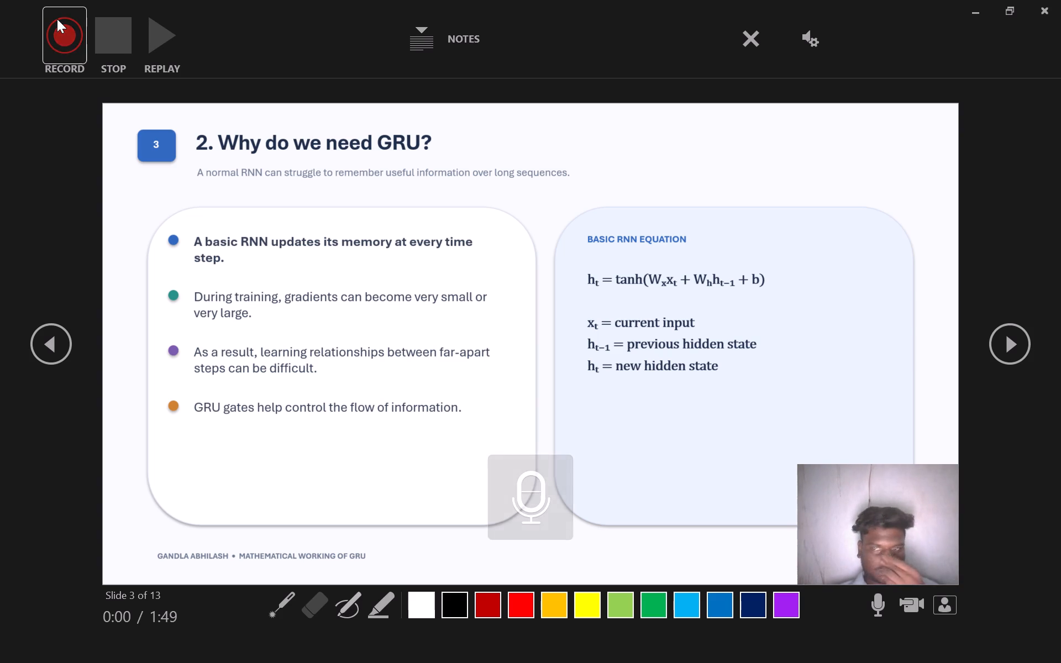
Start recording the narration on slide 3, "2. Why do we need GRU?".
click(57, 19)
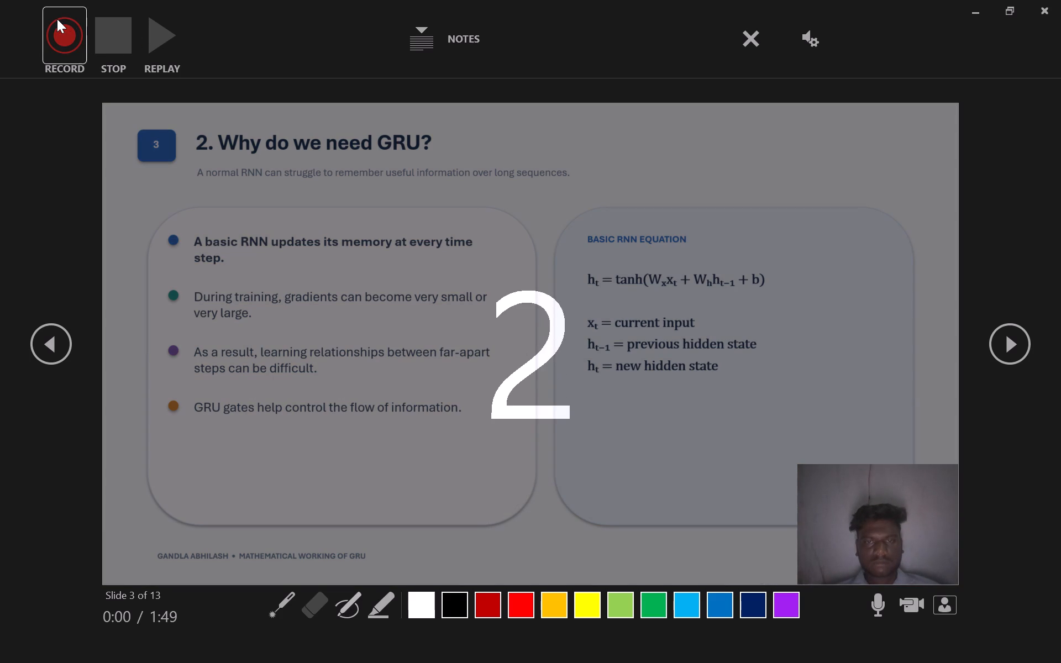
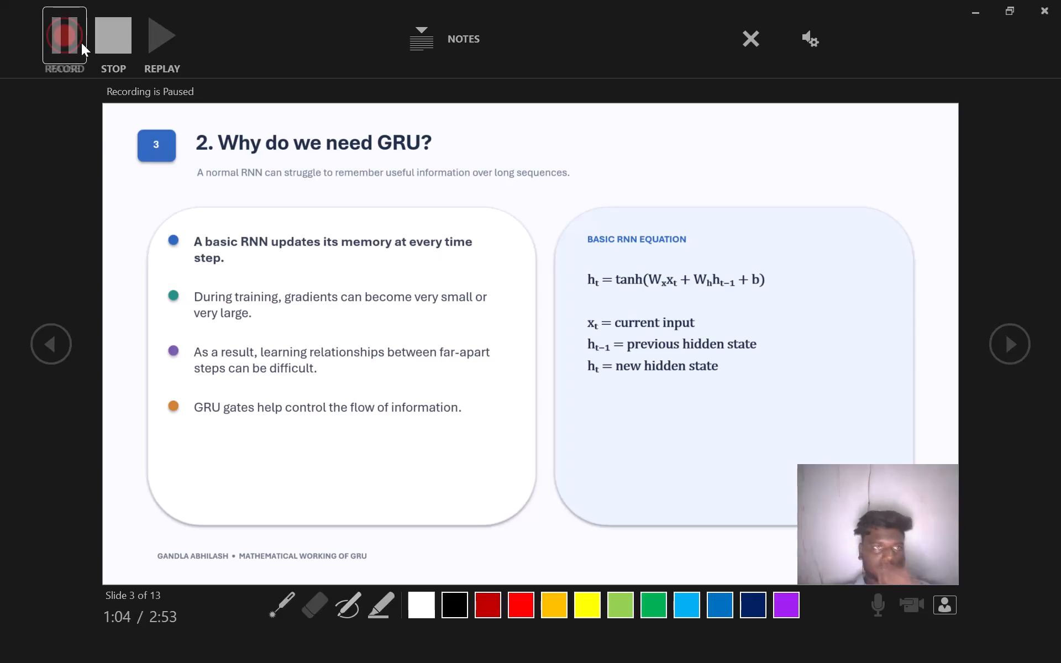
Stop the narration recording on slide 3, "2. Why do we need GRU?".
click(115, 43)
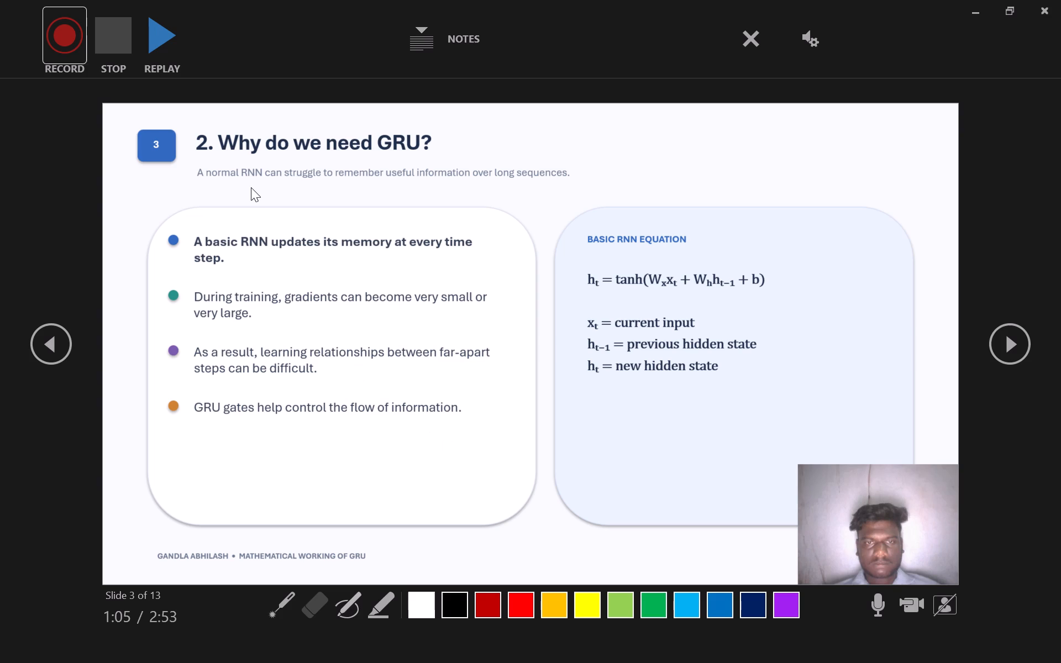
Replay the recorded narration of slide 3 to review it, and exit the recording view.
click(154, 39)
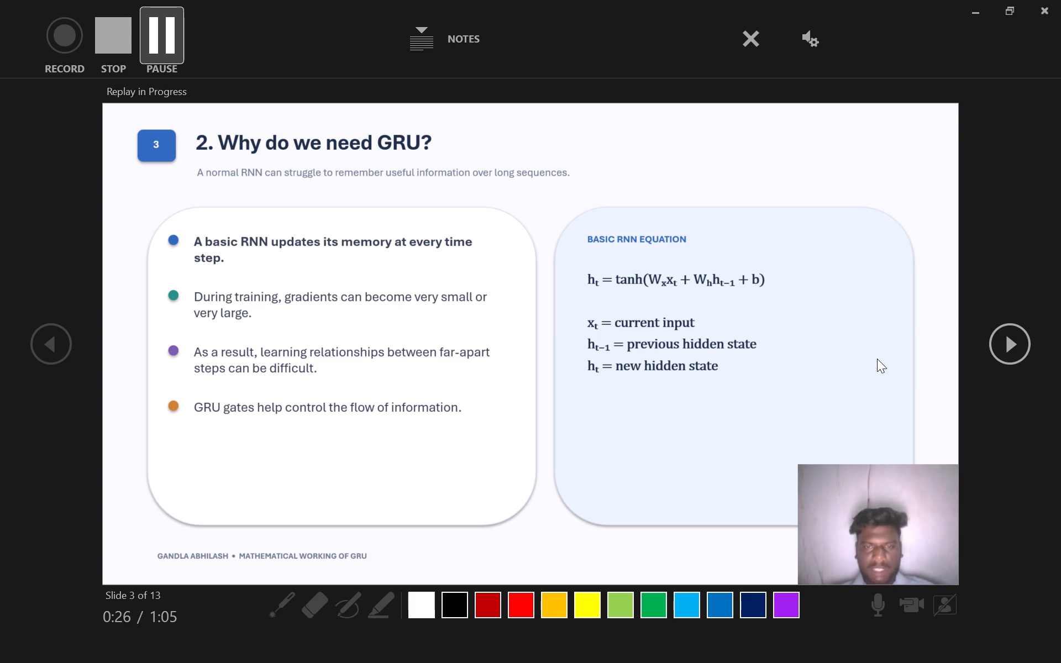
click(1050, 11)
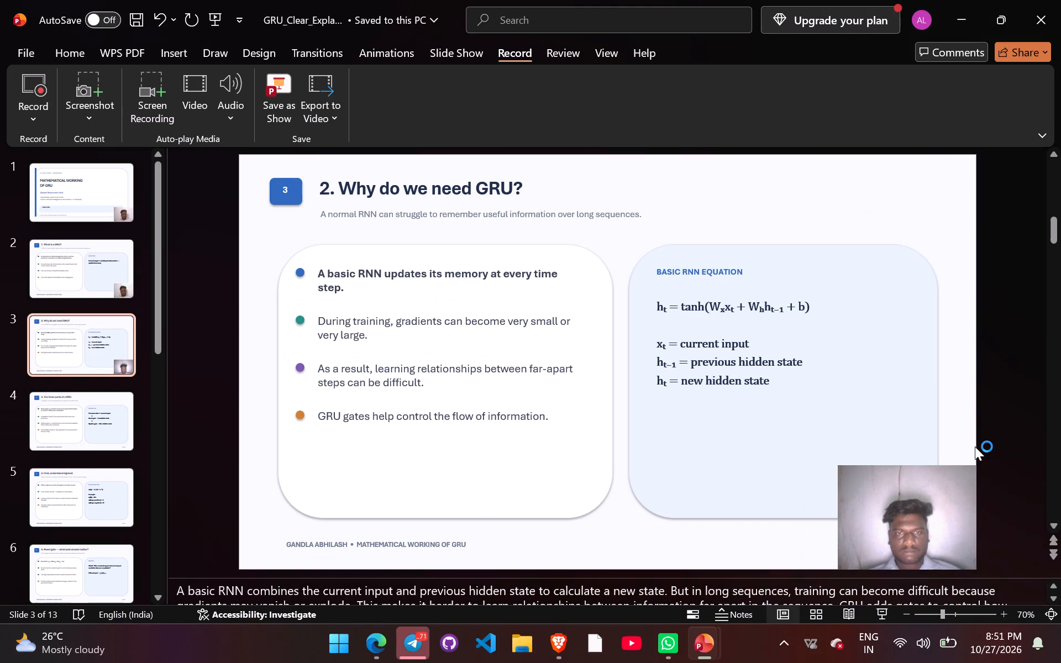
Trim the end of slide 3's webcam narration video, previewing the ending at trial cut-offs and applying an end time of 01:03.810.
right_click(912, 505)
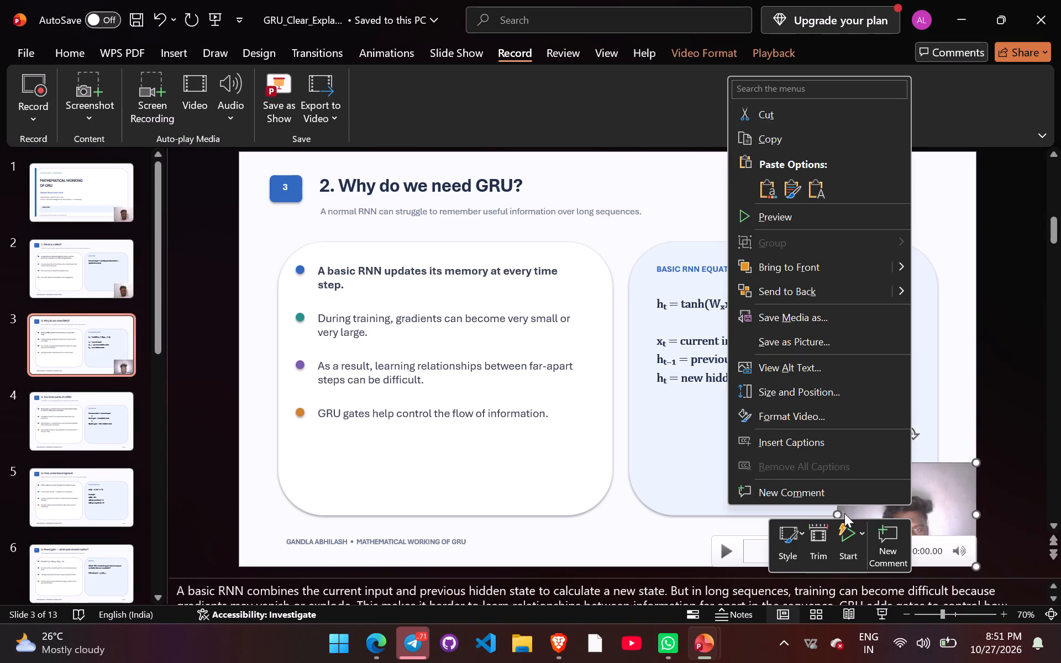
click(810, 535)
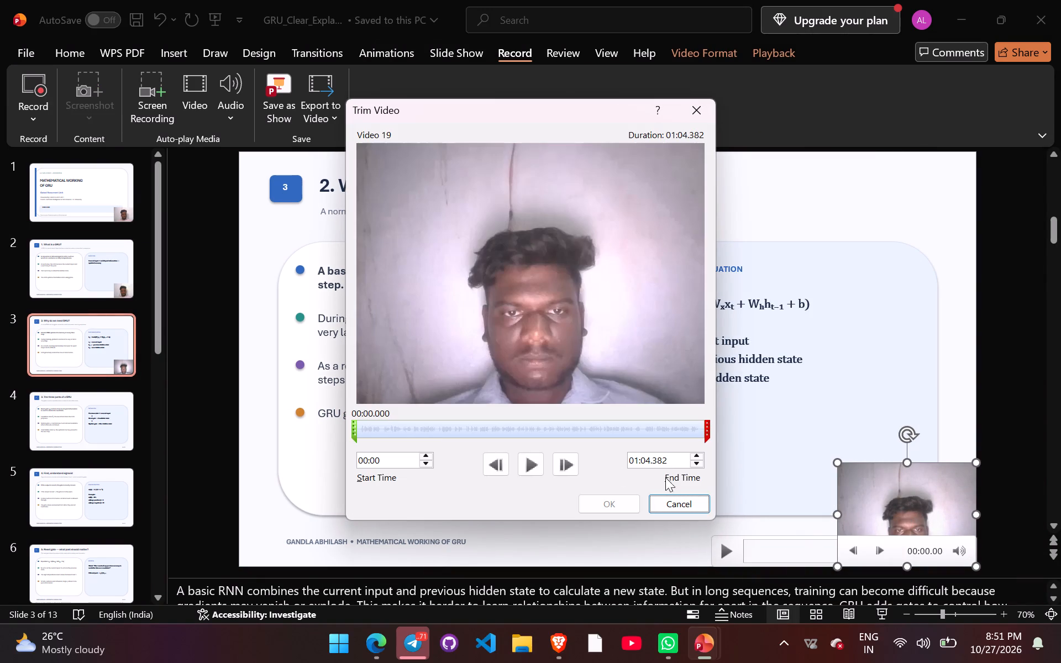
click(521, 462)
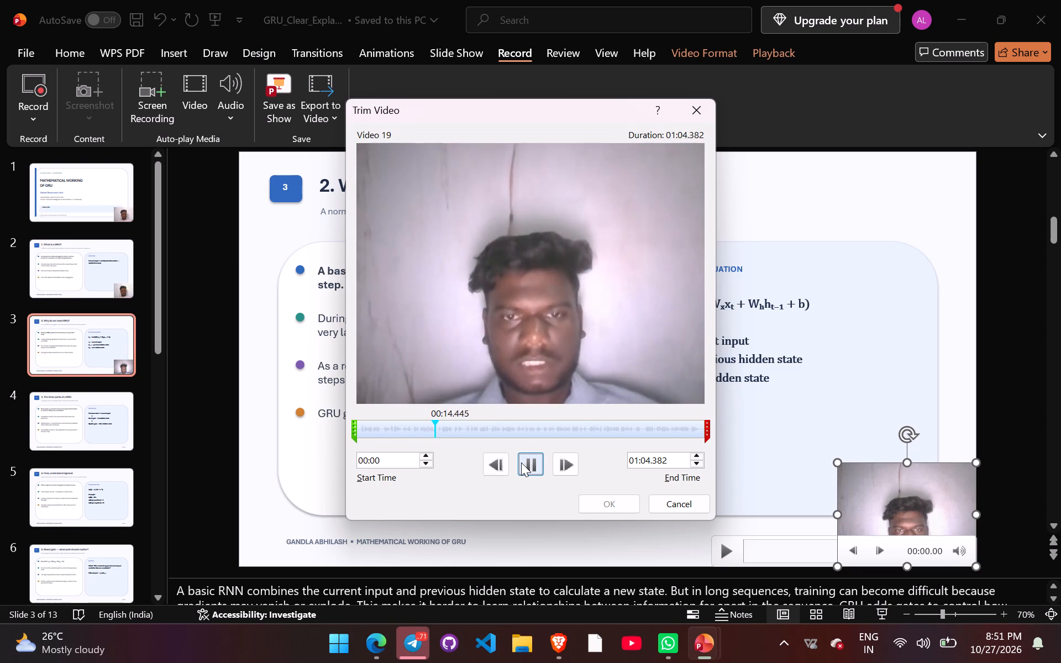
drag(706, 430, 695, 440)
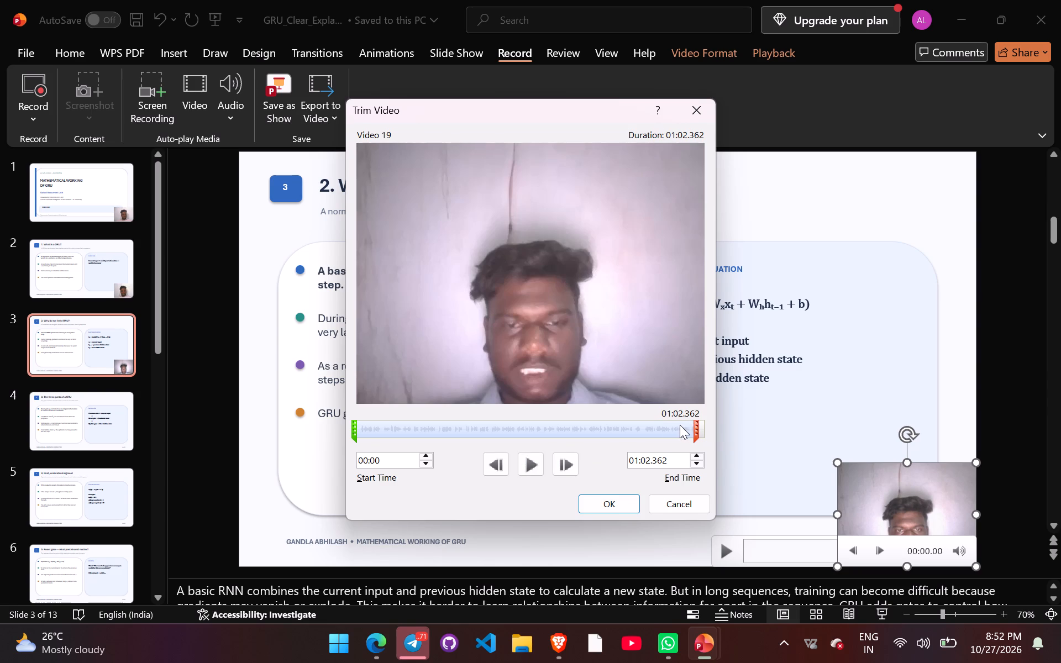
click(678, 426)
click(530, 462)
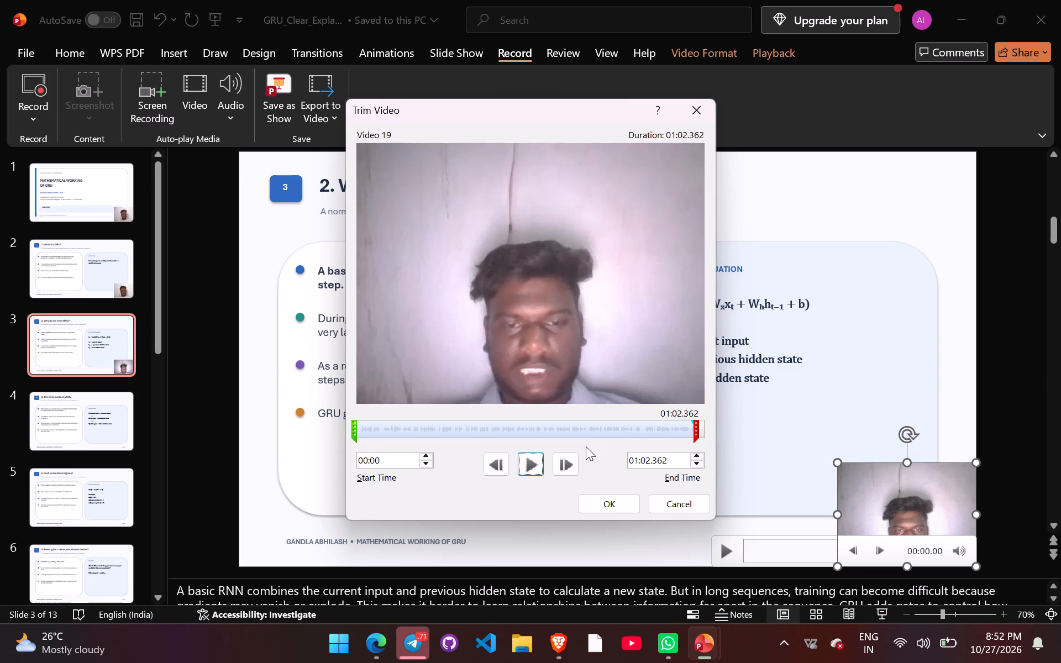
click(532, 462)
click(679, 428)
click(697, 432)
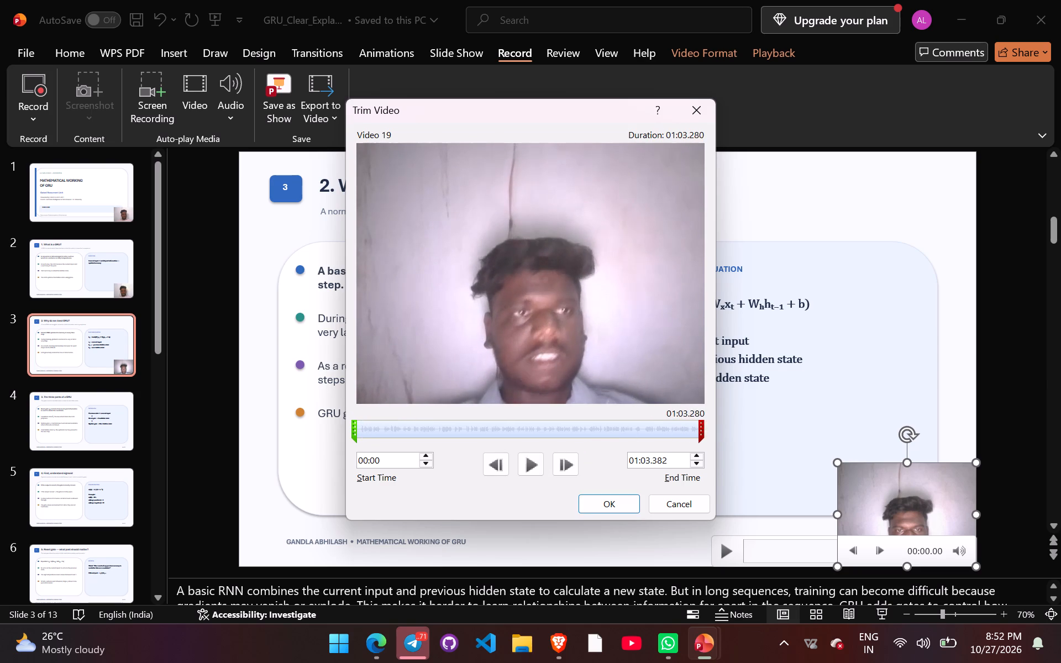
click(529, 471)
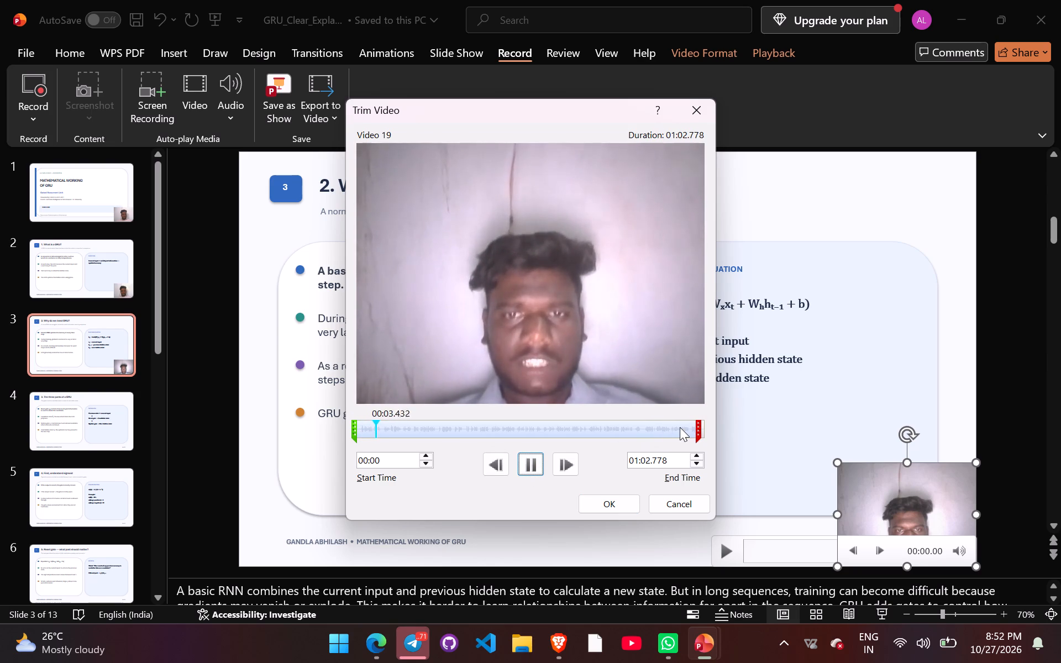
click(680, 427)
click(531, 456)
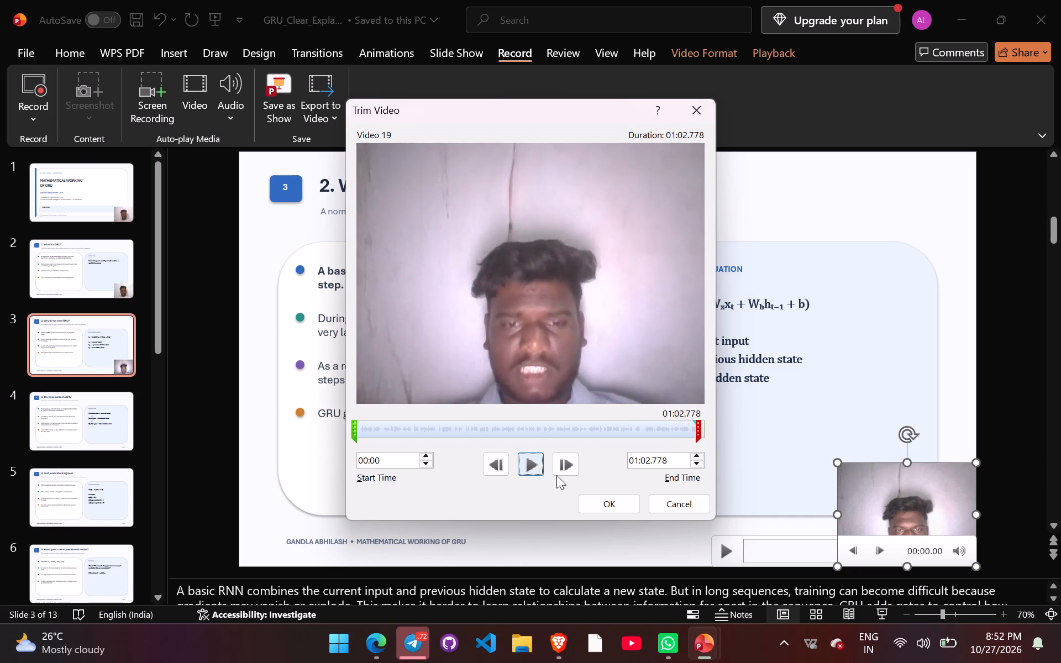
click(698, 425)
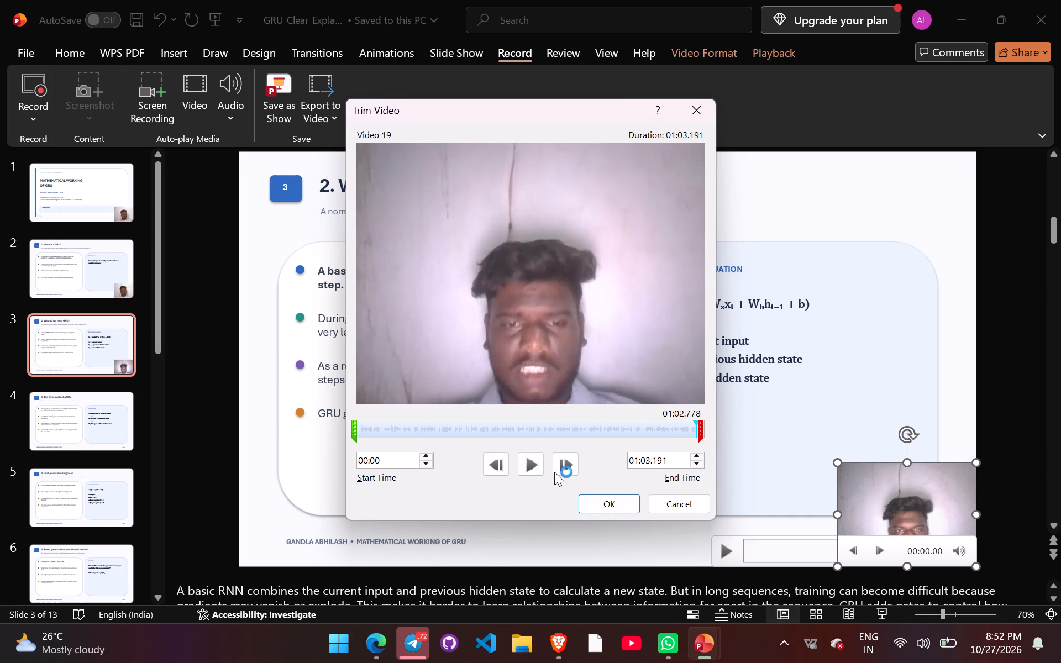
click(528, 465)
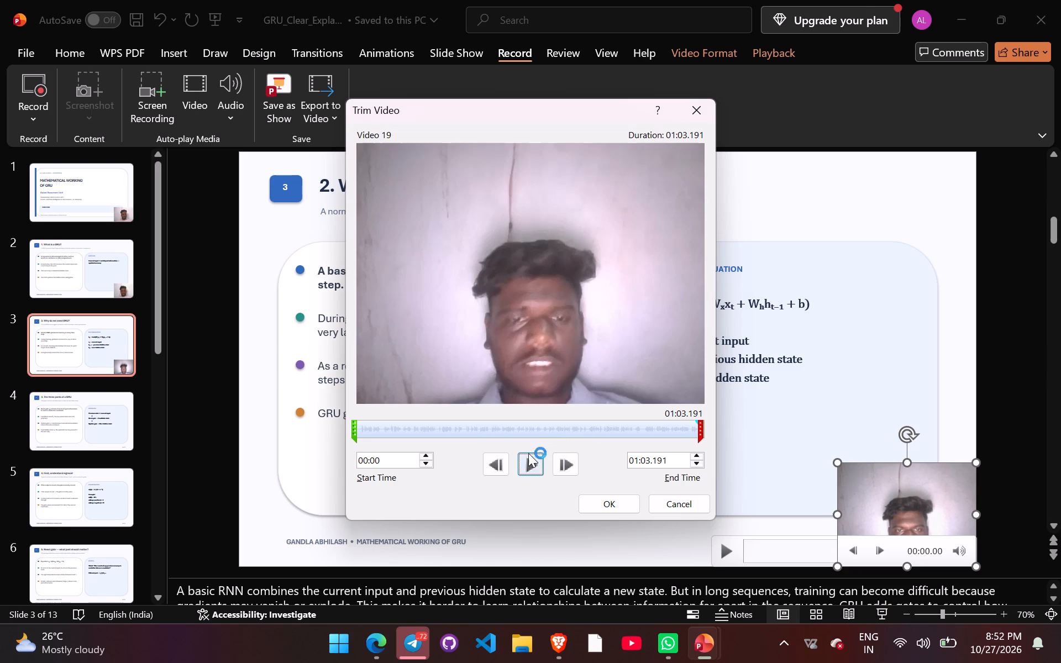
click(700, 436)
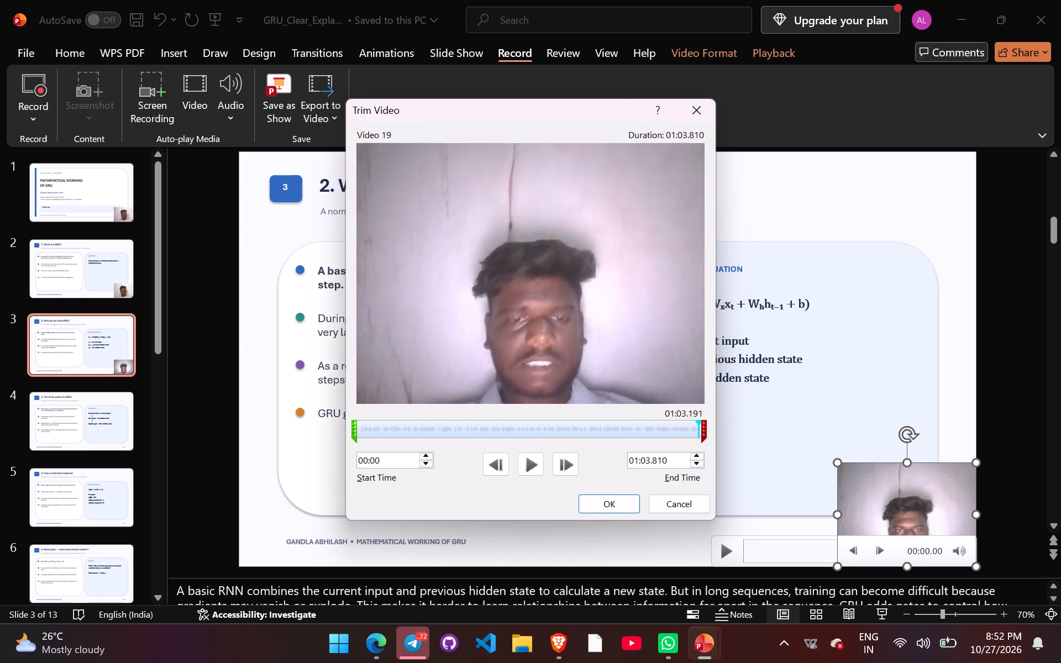
click(526, 466)
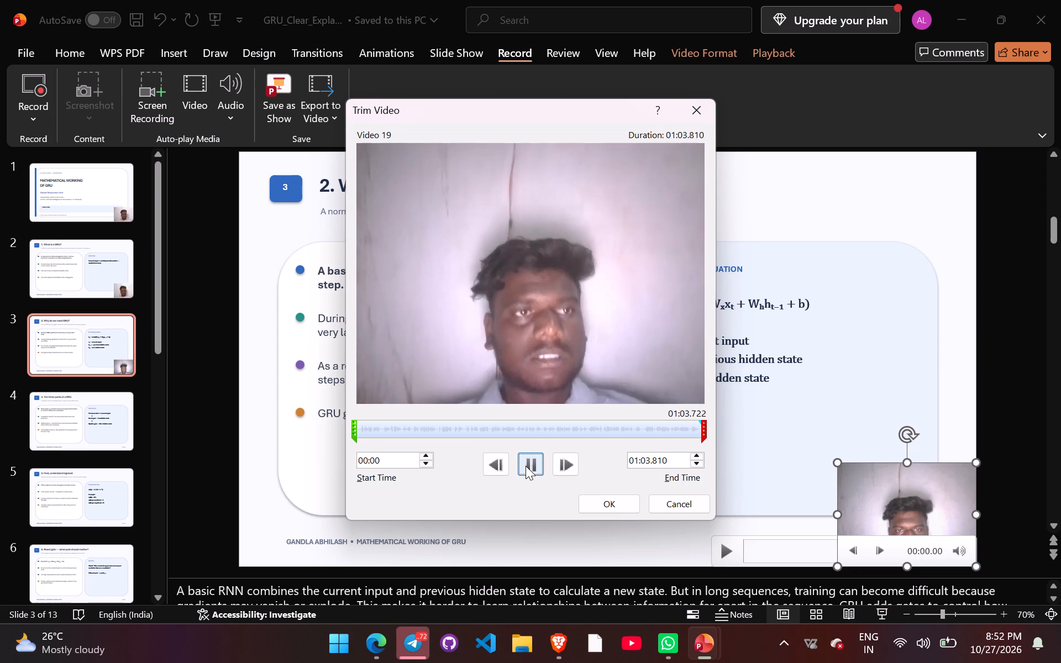
click(615, 498)
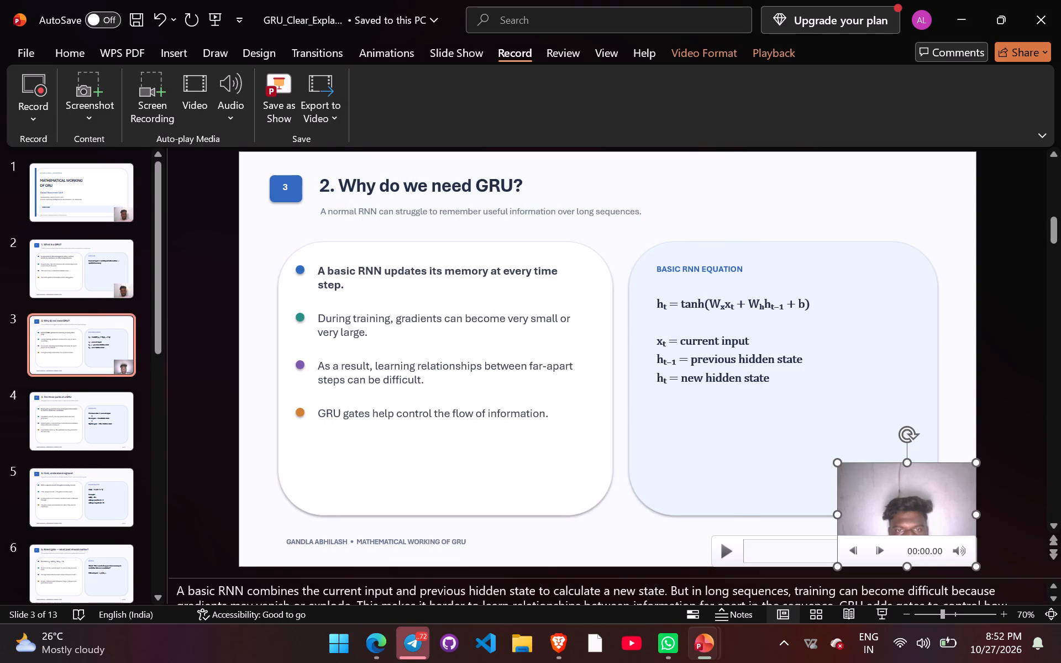
Go to slide 4, "3. The three parts of a GRU", and glance through the remaining slides.
click(69, 429)
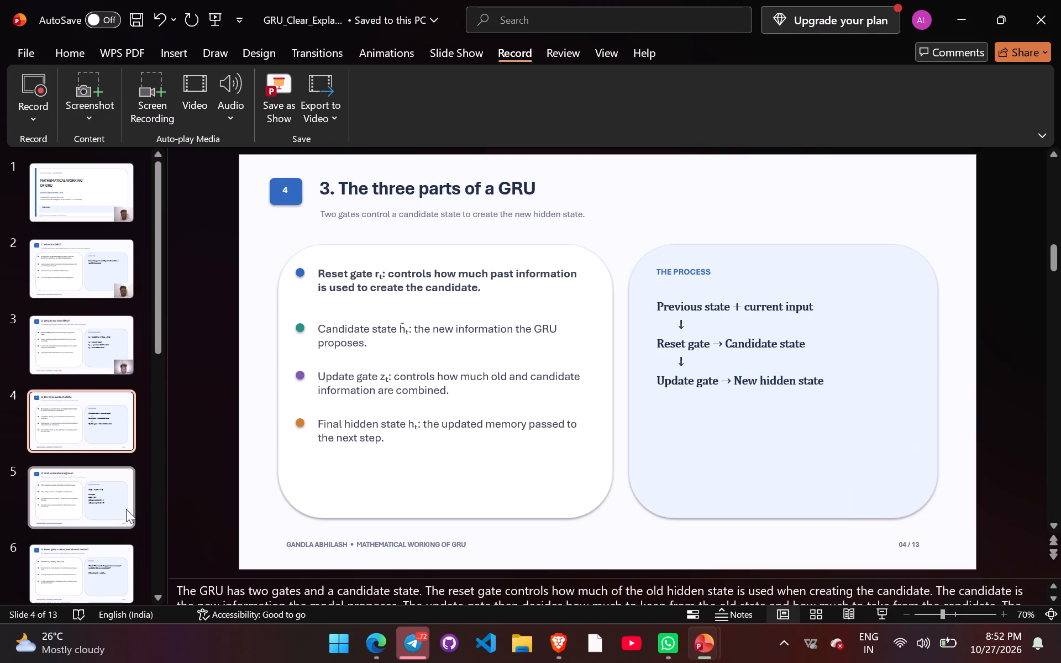
scroll(101, 501, down, 4)
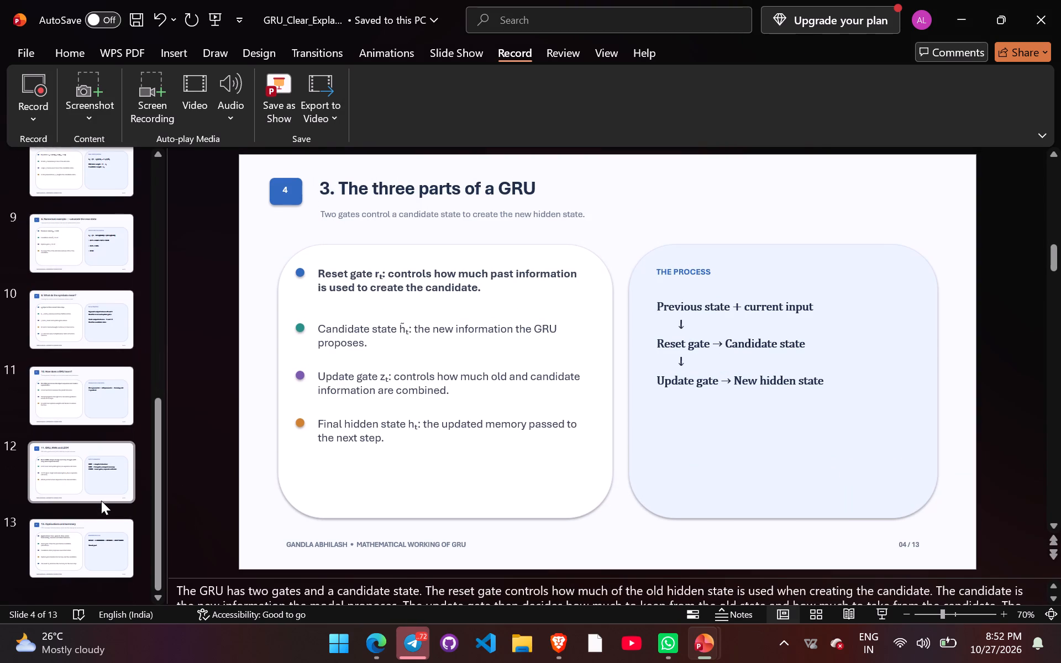
scroll(101, 501, up, 1)
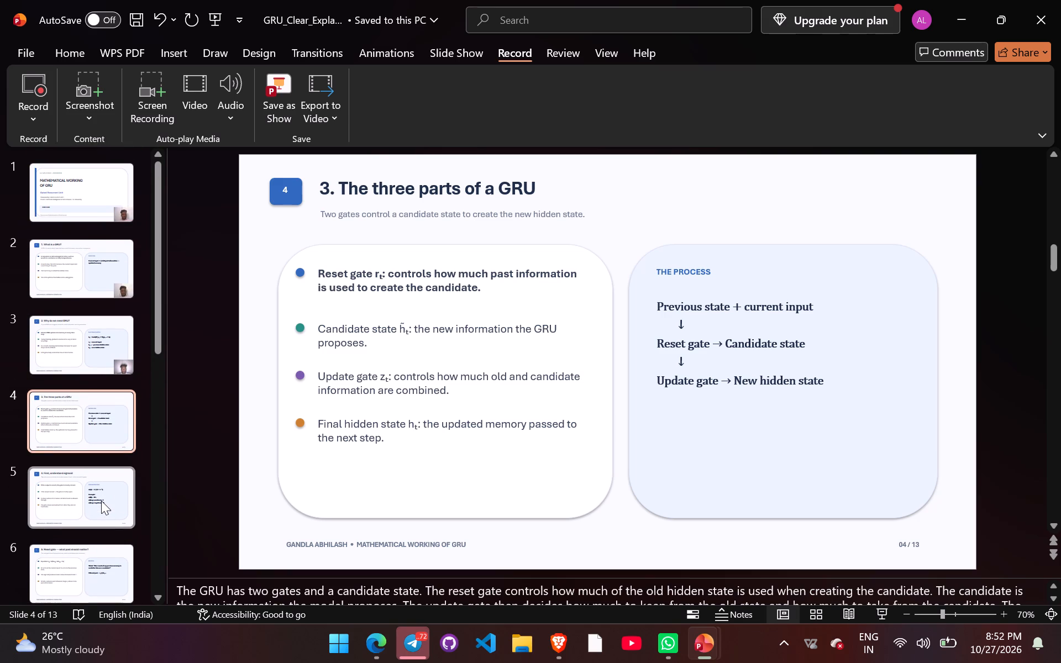
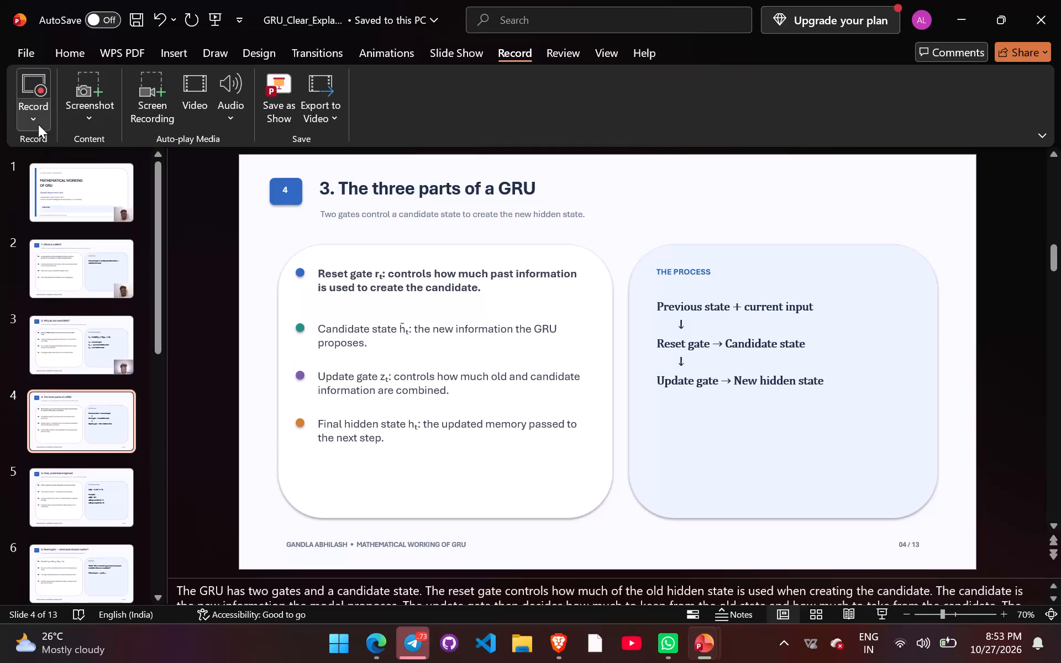
Start recording webcam narration from the current slide, slide 4, "3. The three parts of a GRU".
click(35, 120)
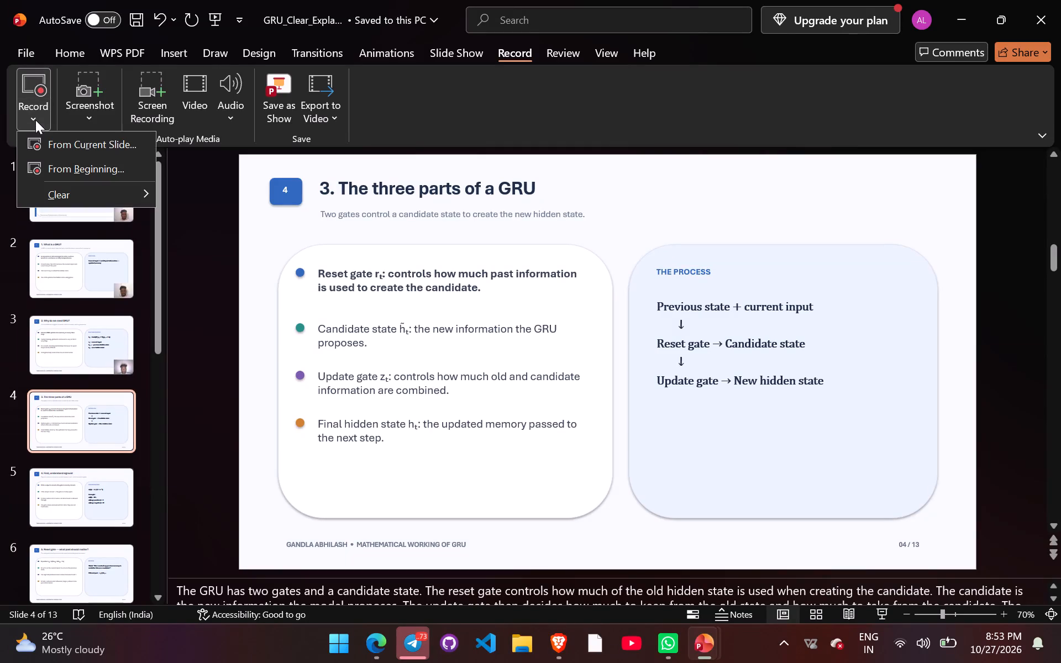
click(56, 144)
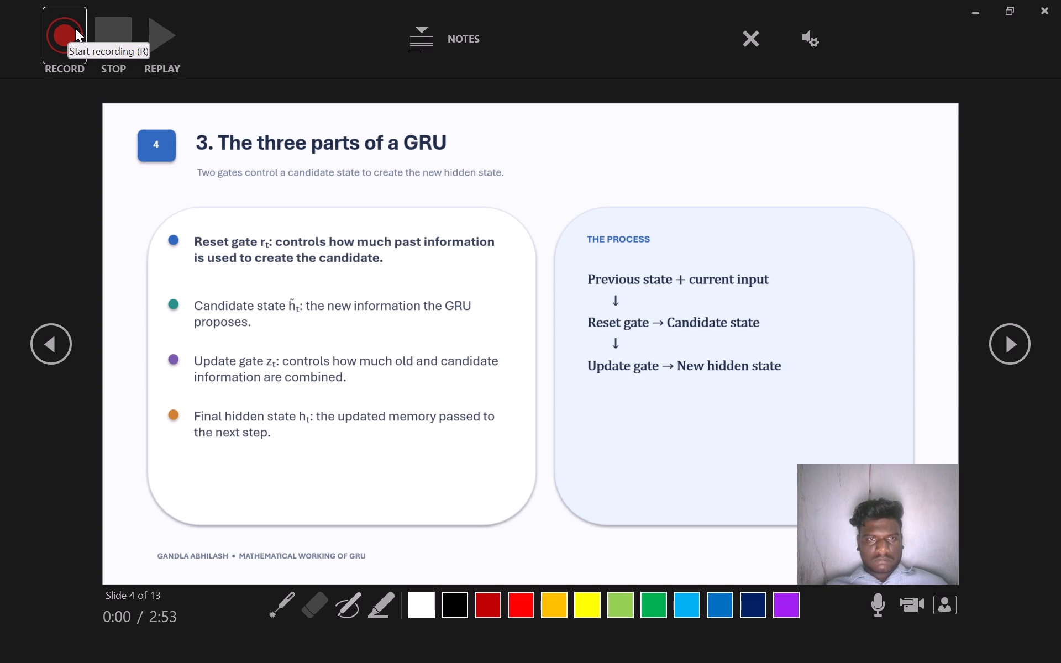
click(75, 28)
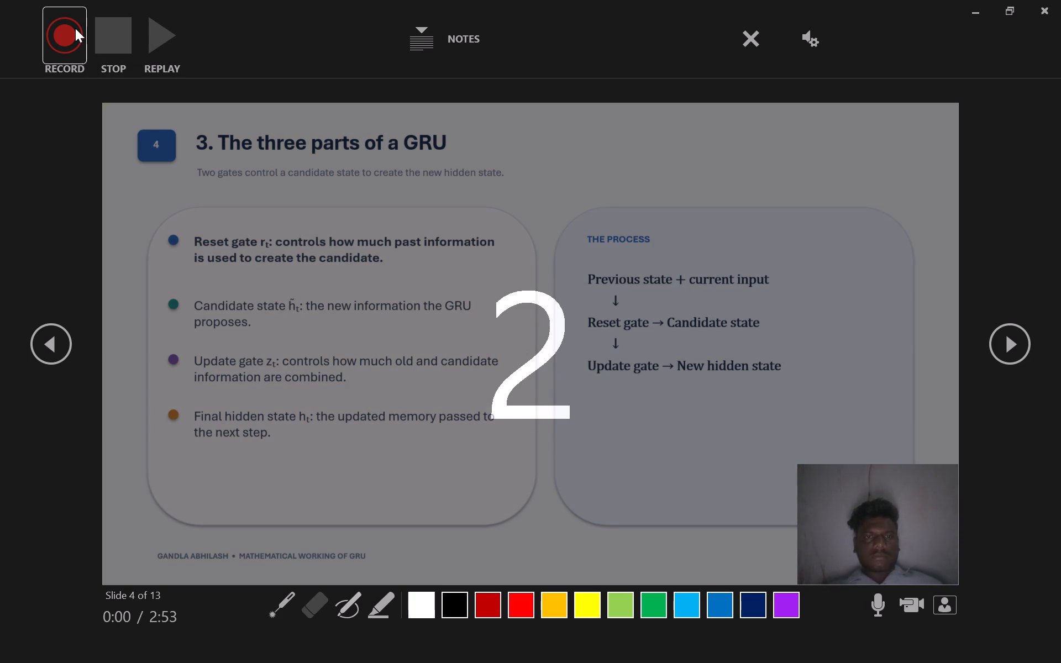
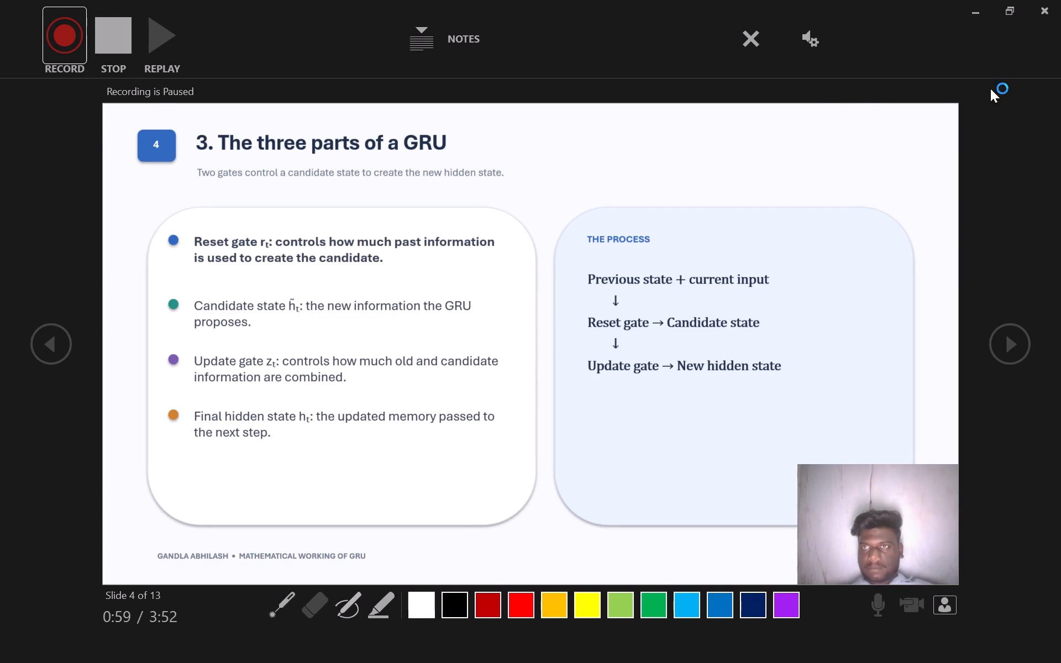
Close the recording view and return to the normal editing view, keeping slide 4's webcam narration.
click(1043, 17)
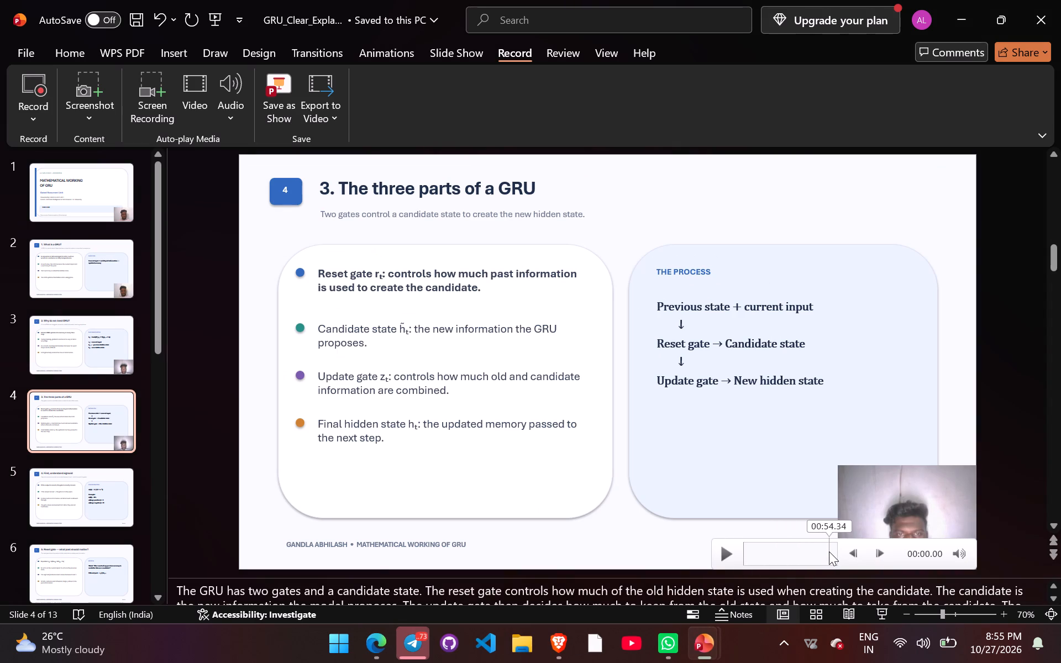
Play back the recorded webcam clip on slide 4, "3. The three parts of a GRU", to review it.
click(726, 554)
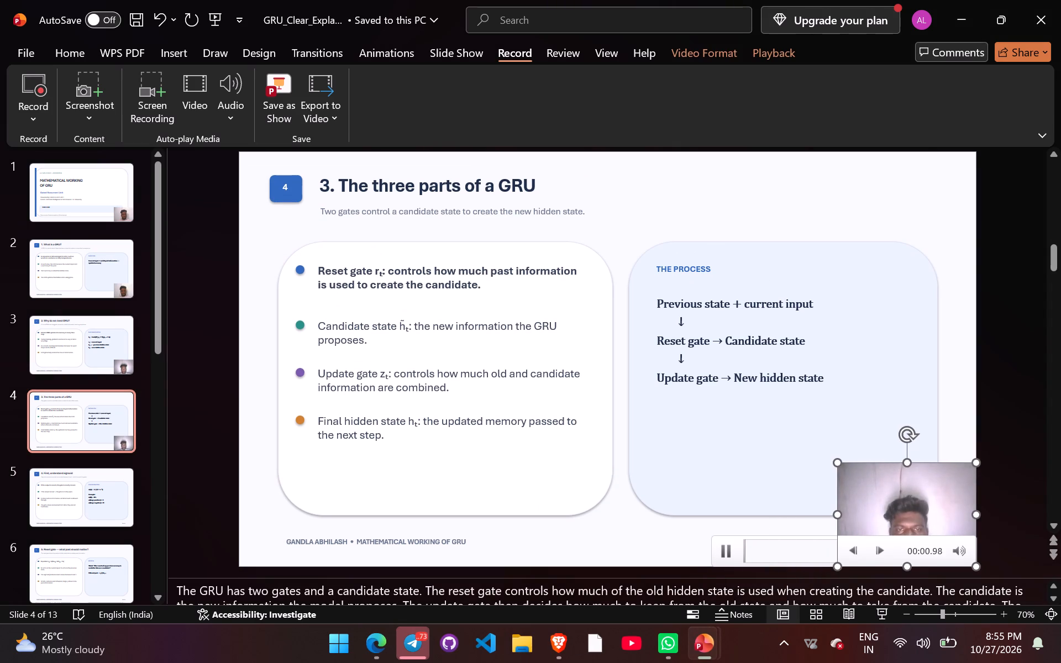
Trim the end of the webcam clip on slide 4, setting its end time to 00:57.861.
right_click(925, 515)
click(829, 544)
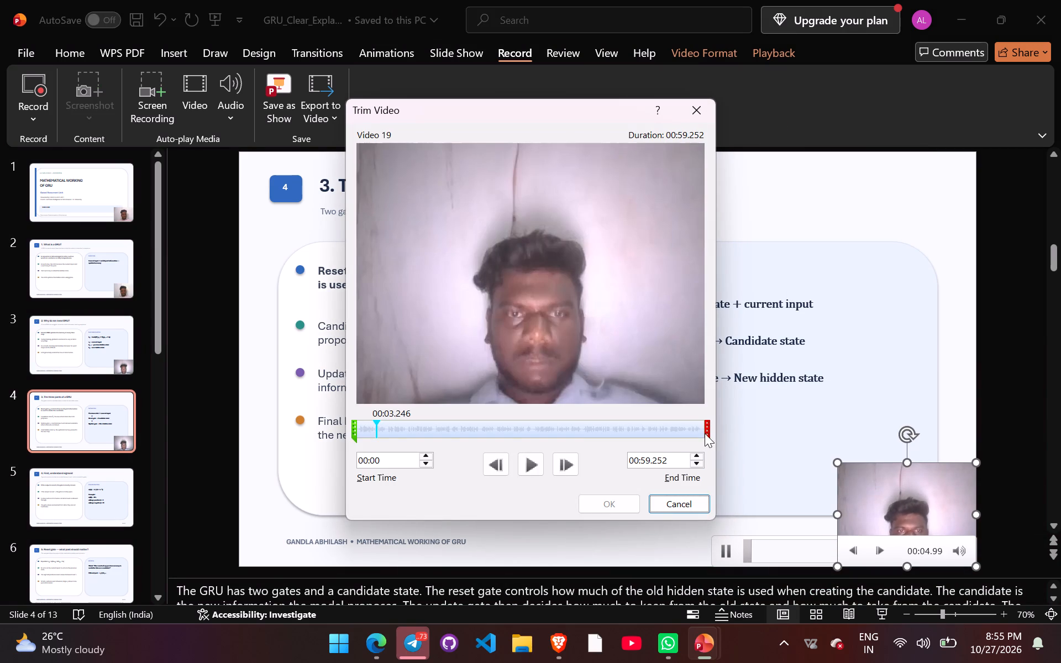
click(705, 433)
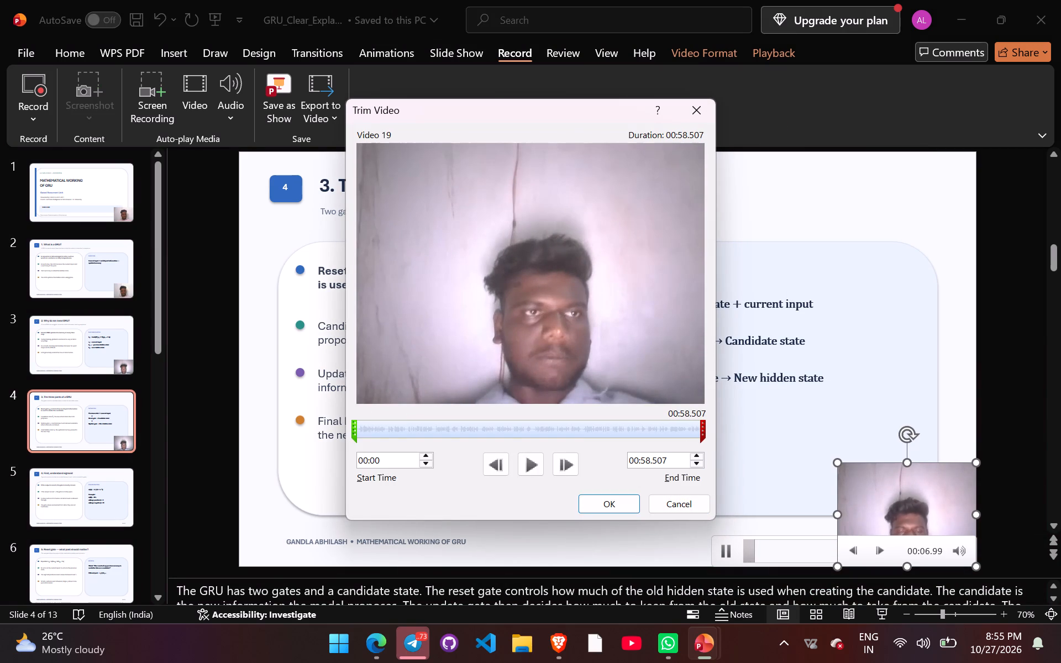
double_click(701, 433)
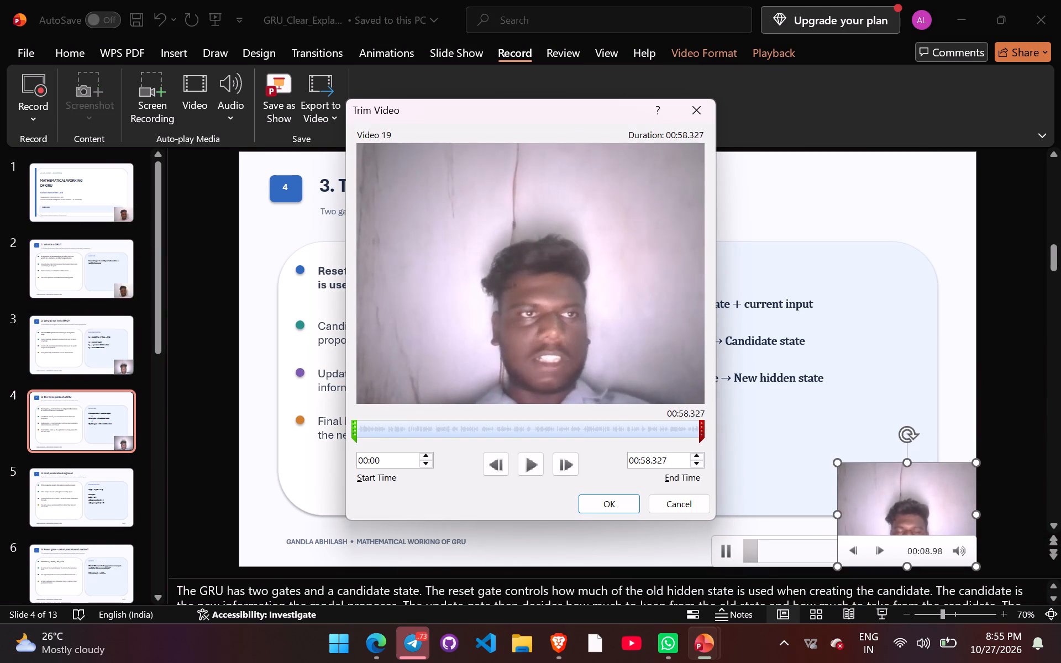
click(528, 461)
click(600, 507)
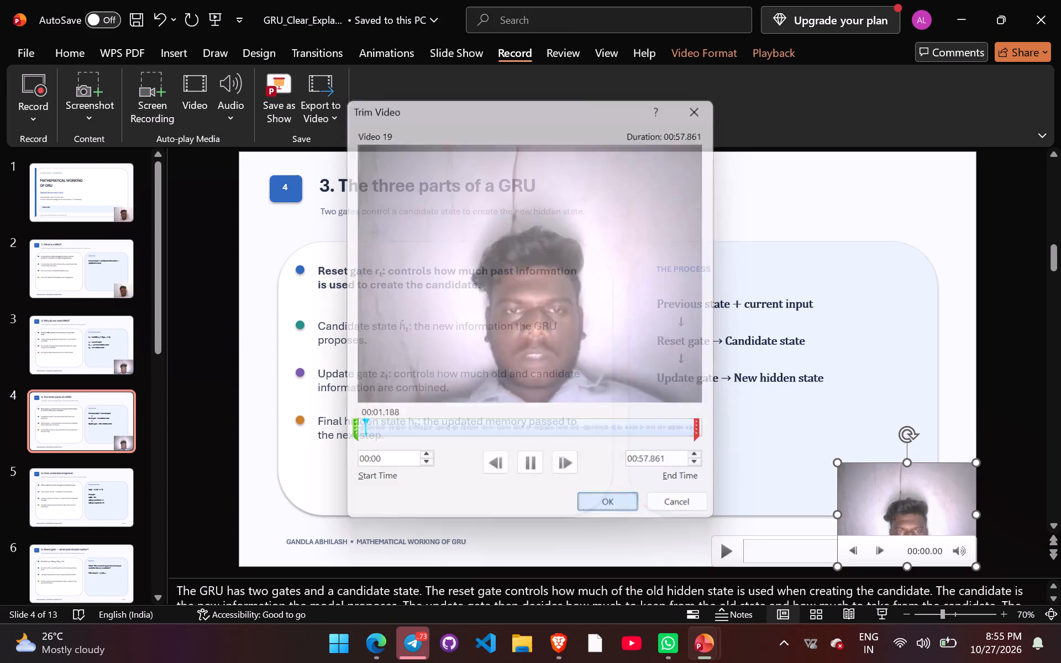
Go to slide 5, "4. First, understand sigmoid".
click(92, 472)
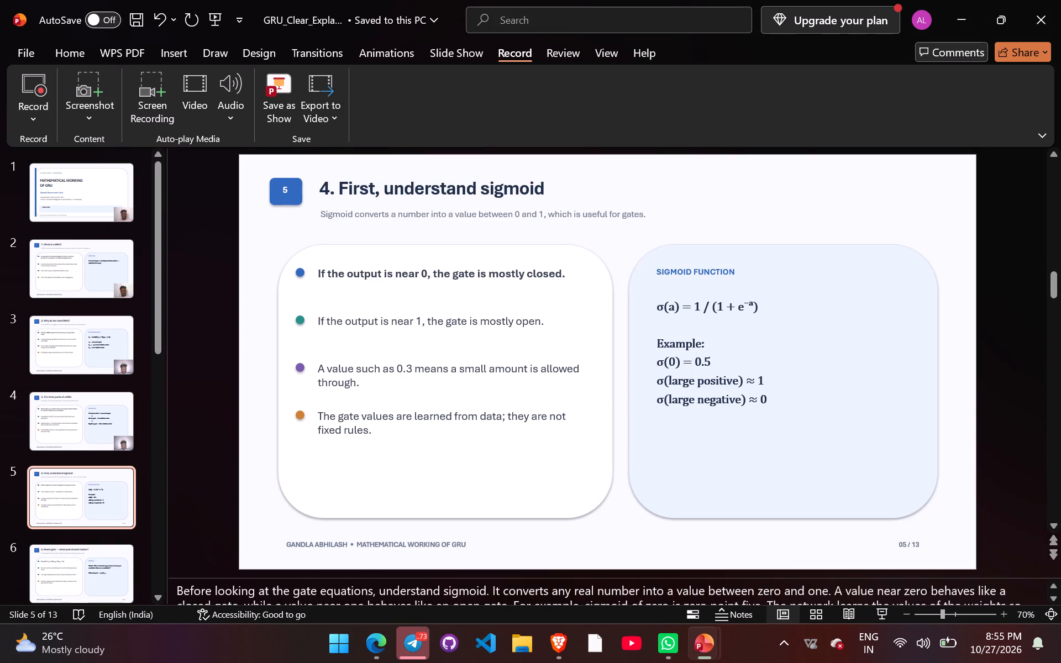
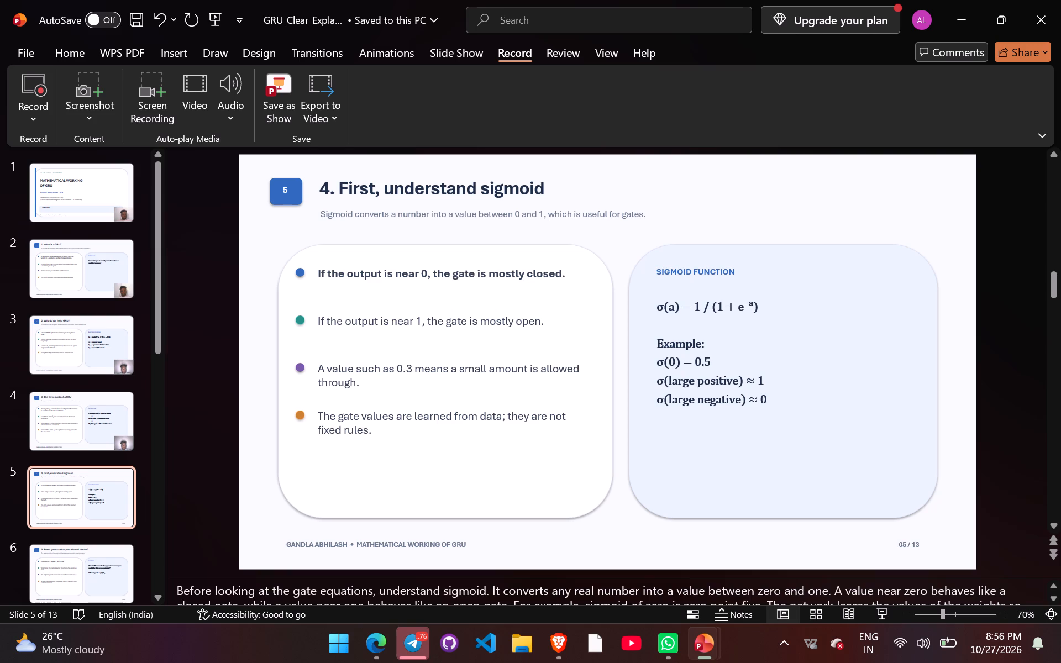
Open the recording start options with slide 5, "4. First, understand sigmoid", as the current slide.
click(33, 121)
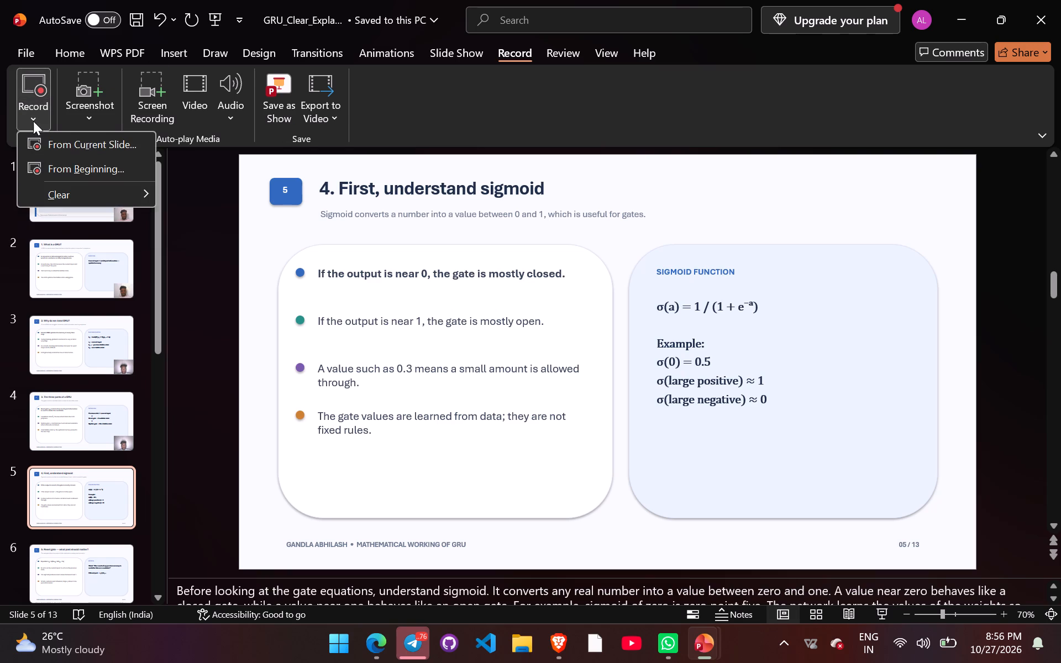
Open the slide recording view starting from the current slide 5, "4. First, understand sigmoid".
click(61, 143)
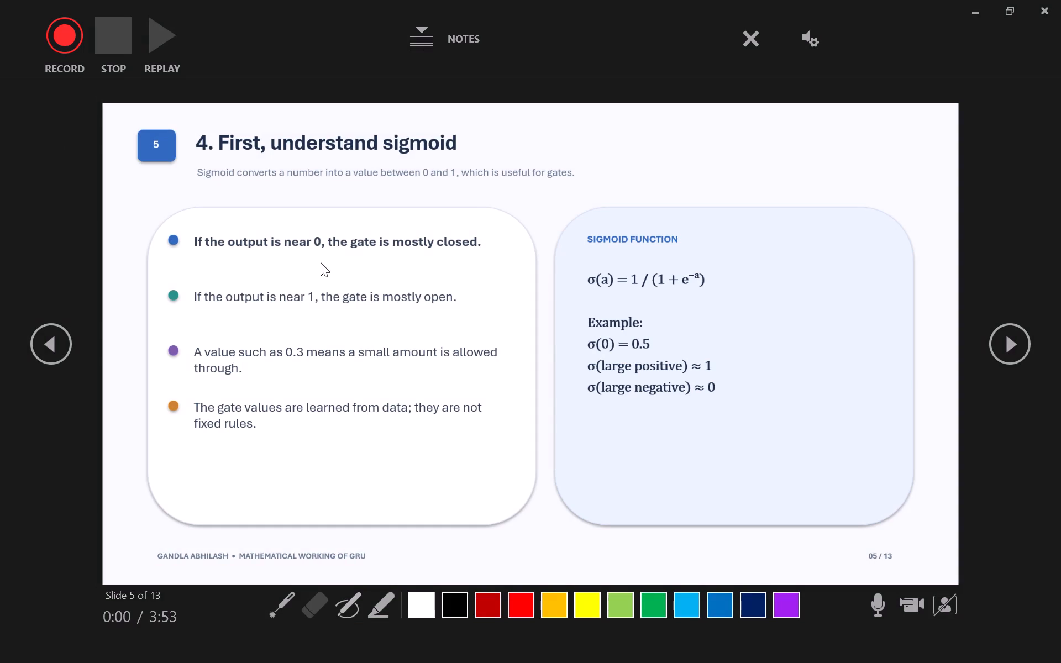
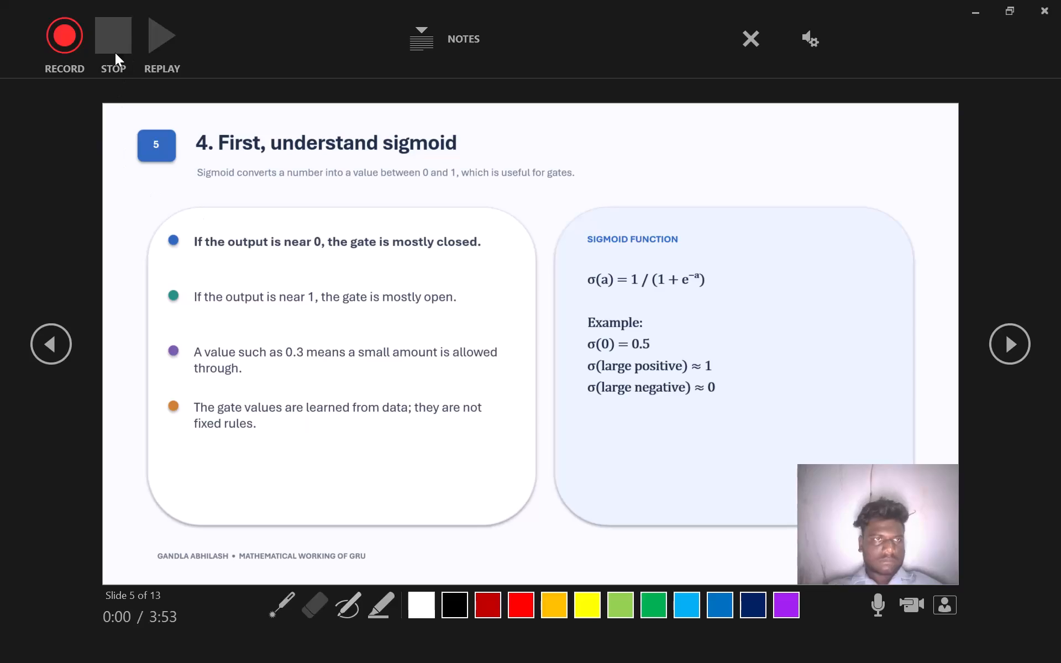
Start recording the webcam narration for slide 5, "4. First, understand sigmoid".
click(80, 44)
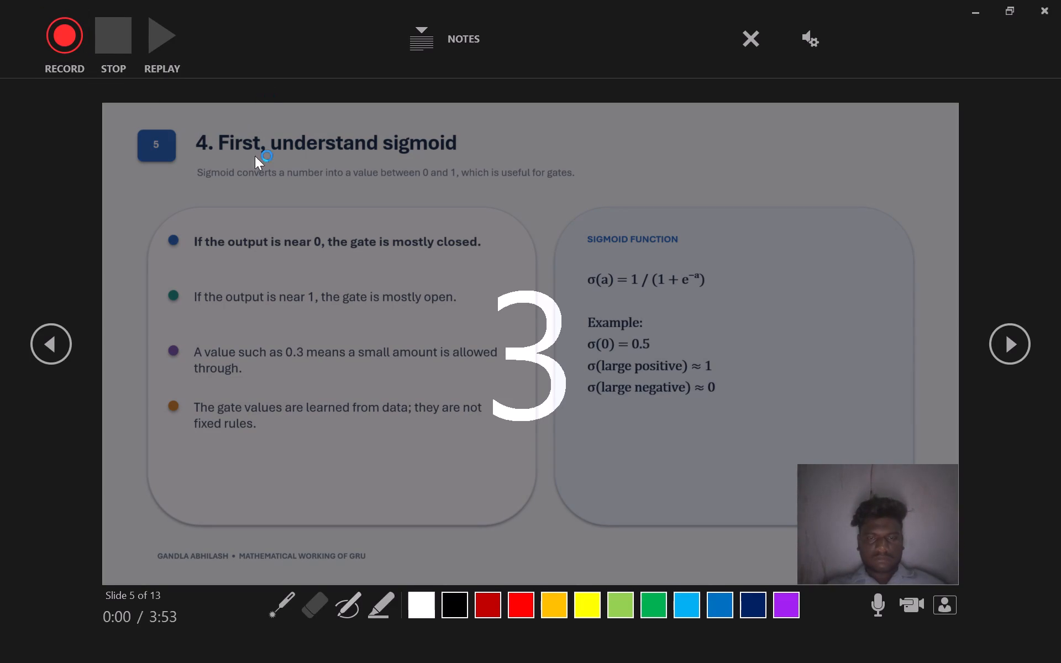
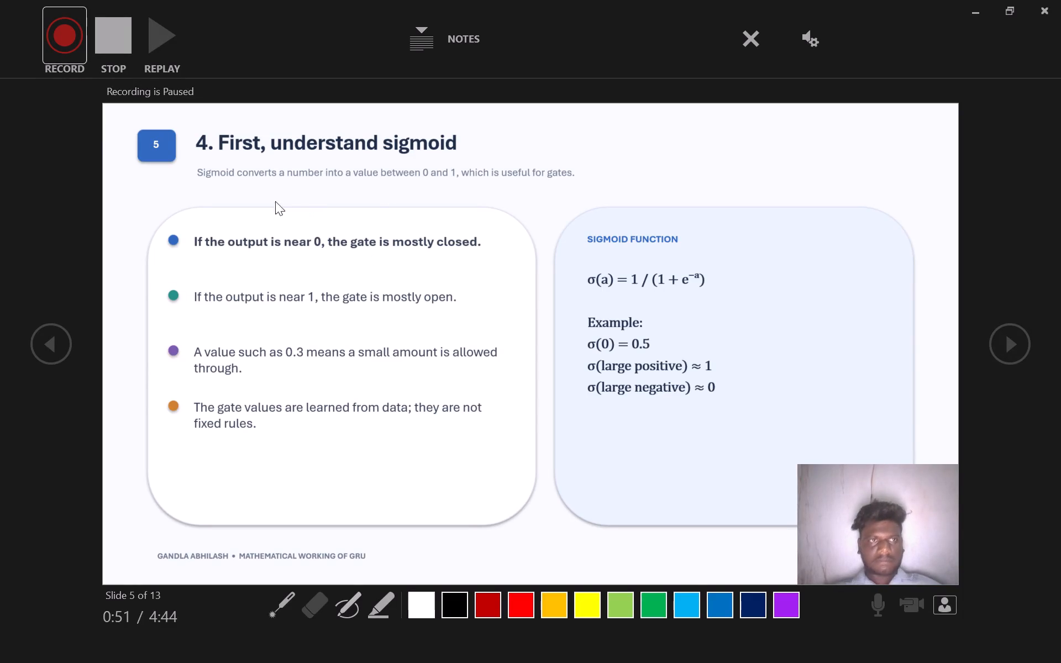
Stop the narration recording for slide 5 and advance to slide 6, "5. Reset gate — what past should matter?".
click(127, 28)
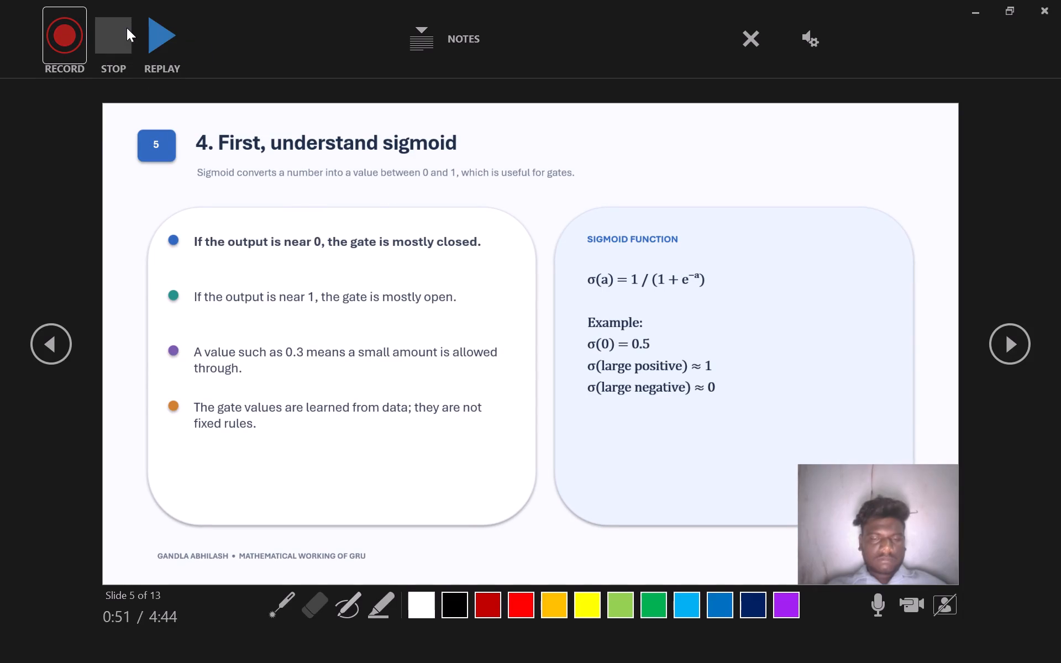
click(488, 287)
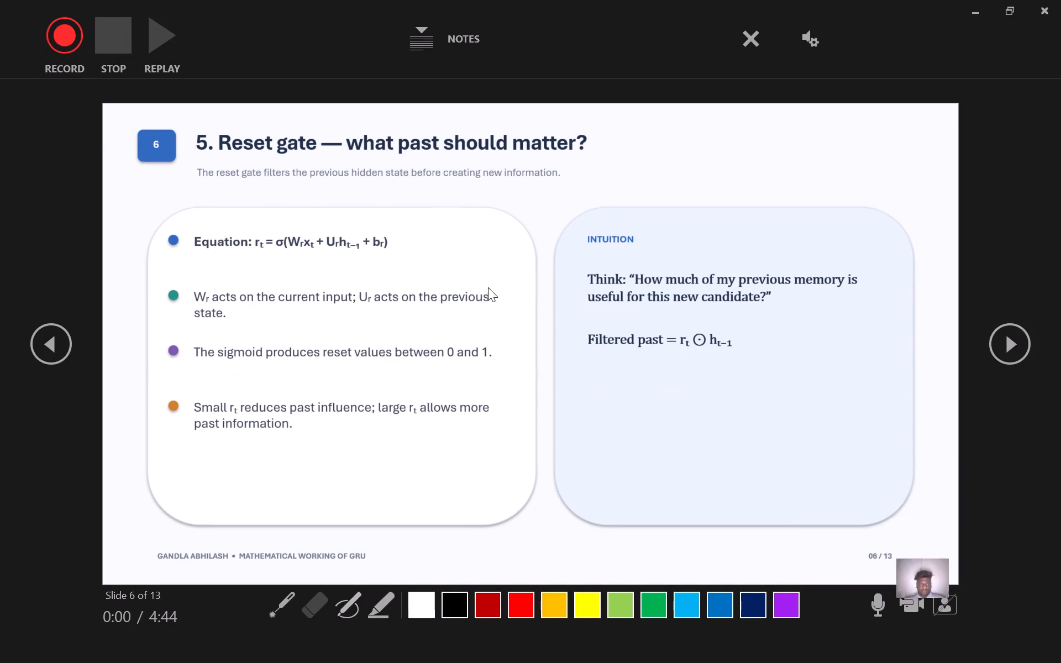
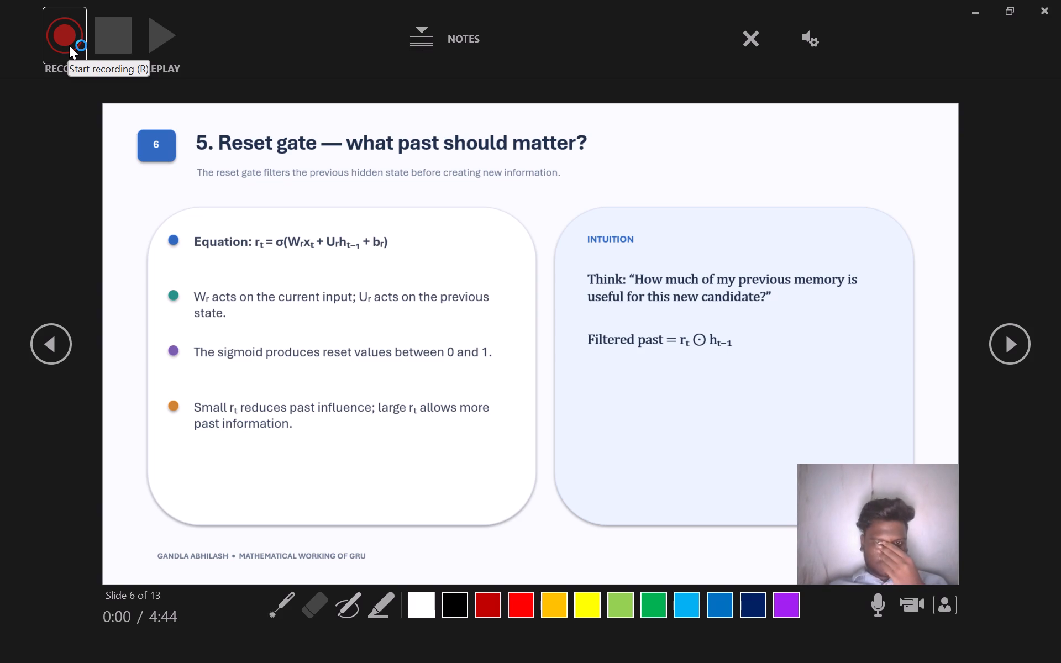
Record about one minute of webcam narration for slide 6 on the reset gate, stop the recording, and advance to slide 7.
click(69, 45)
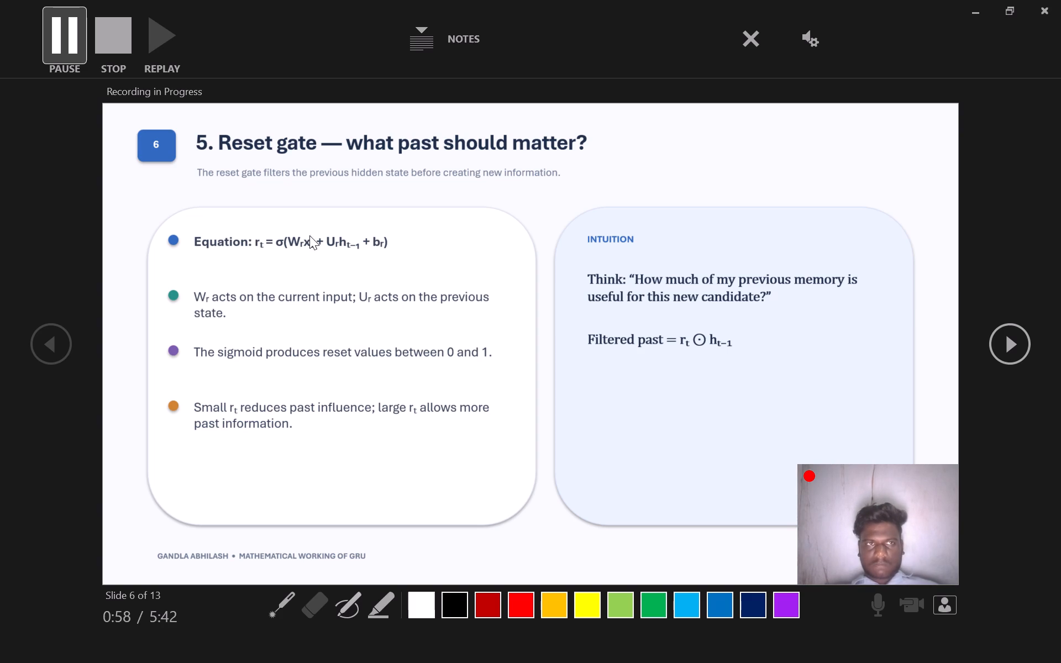
click(59, 34)
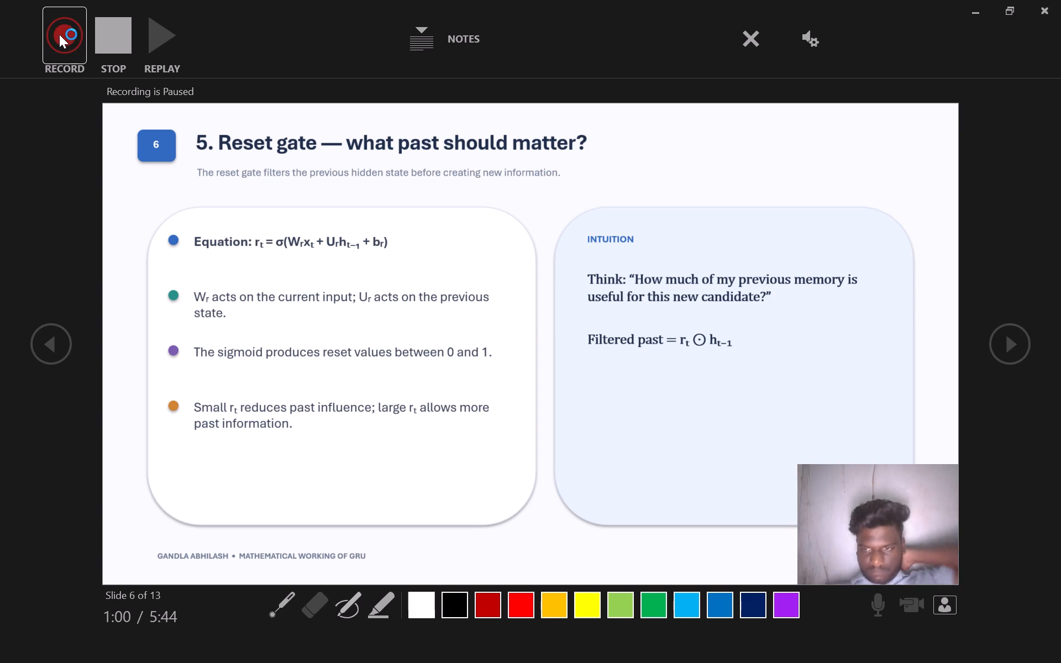
click(130, 40)
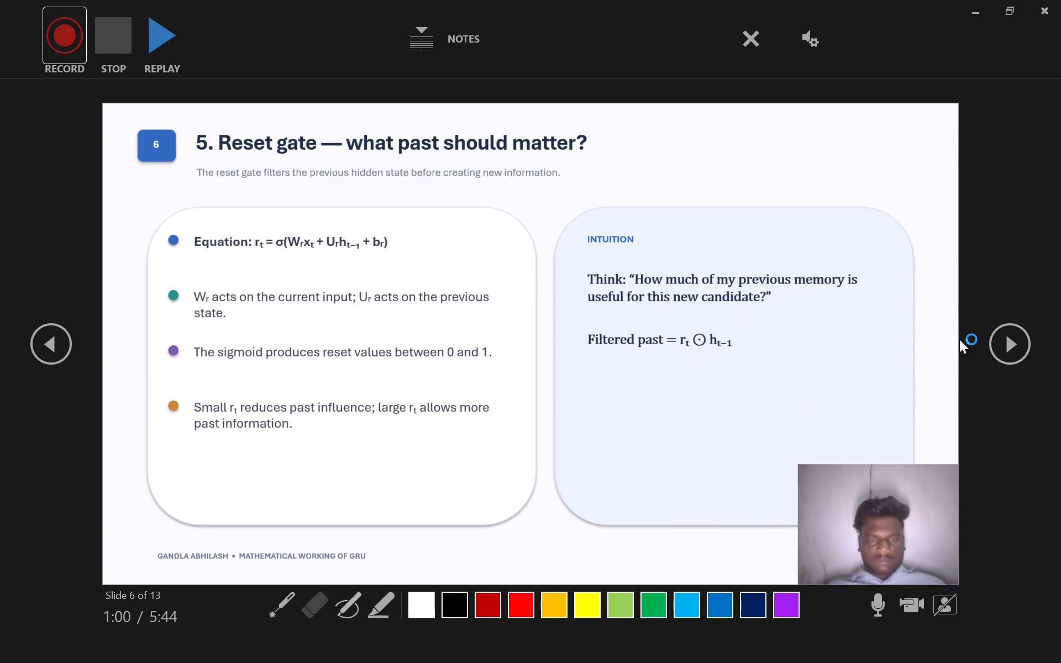
click(1013, 334)
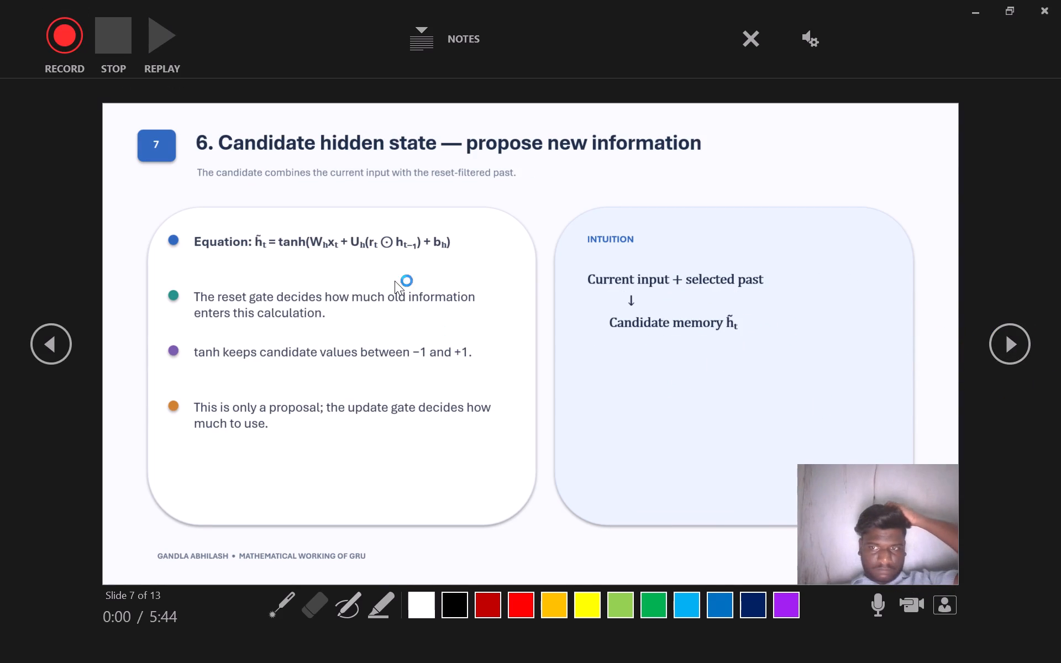
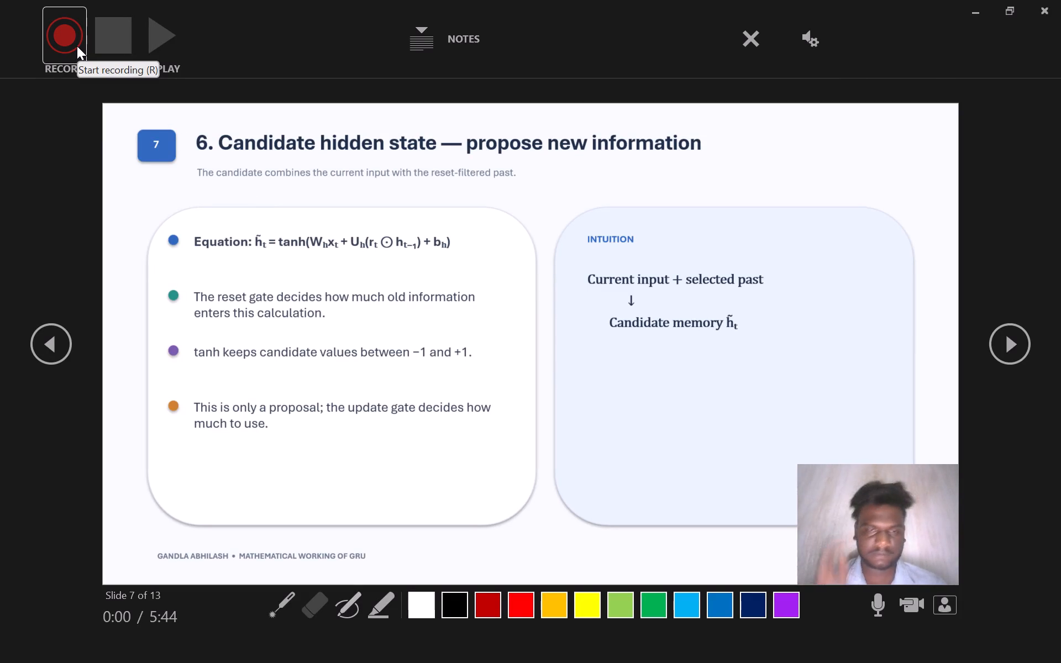
Start recording the webcam narration for slide 7 on the candidate hidden state.
click(77, 46)
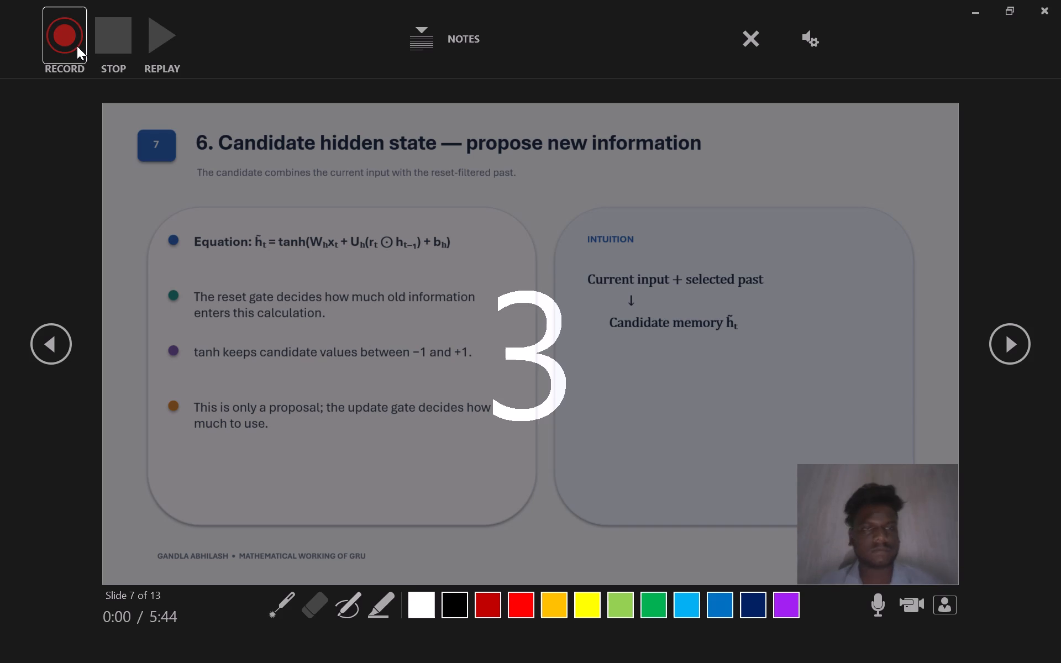
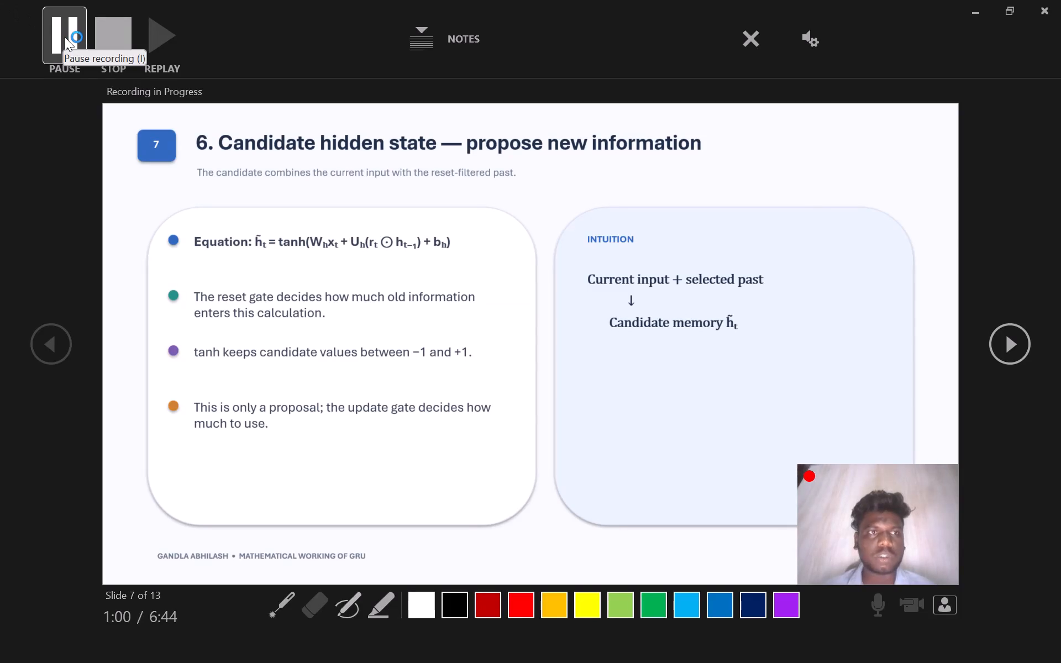
Pause and stop the narration recording for slide 7 on the candidate hidden state.
click(65, 37)
click(103, 40)
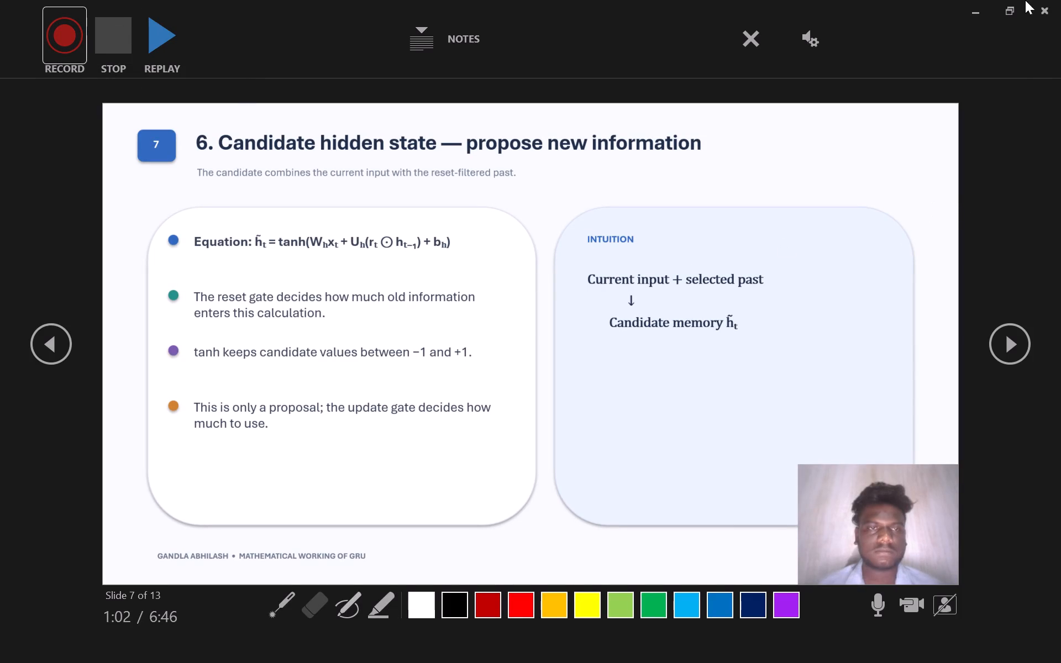
Advance to slide 8 on the update gate and start recording its webcam narration.
click(1011, 350)
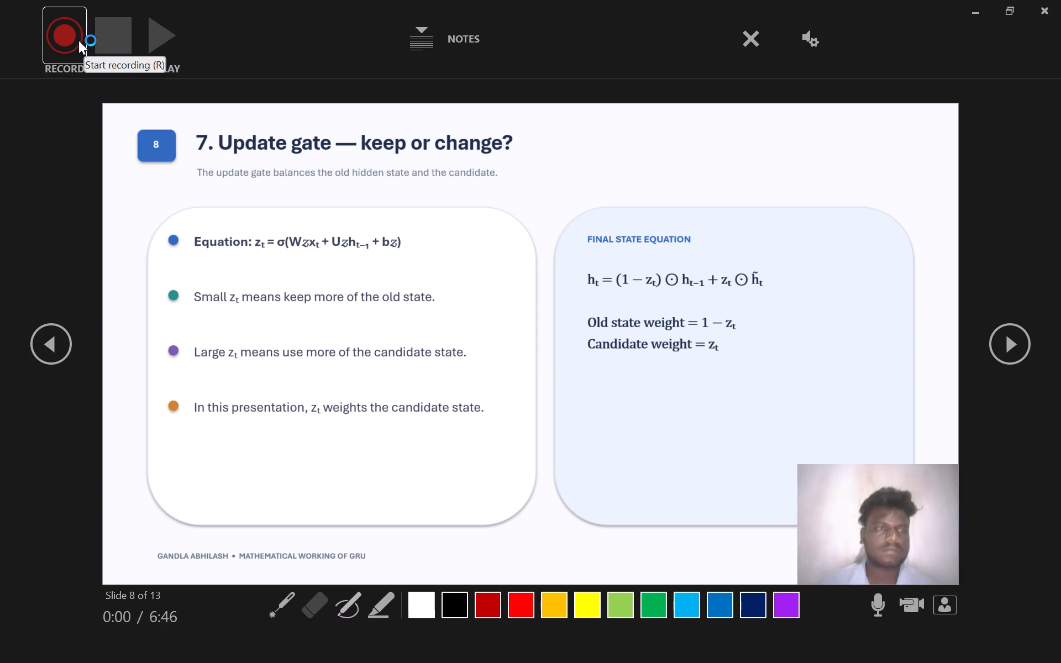
click(78, 40)
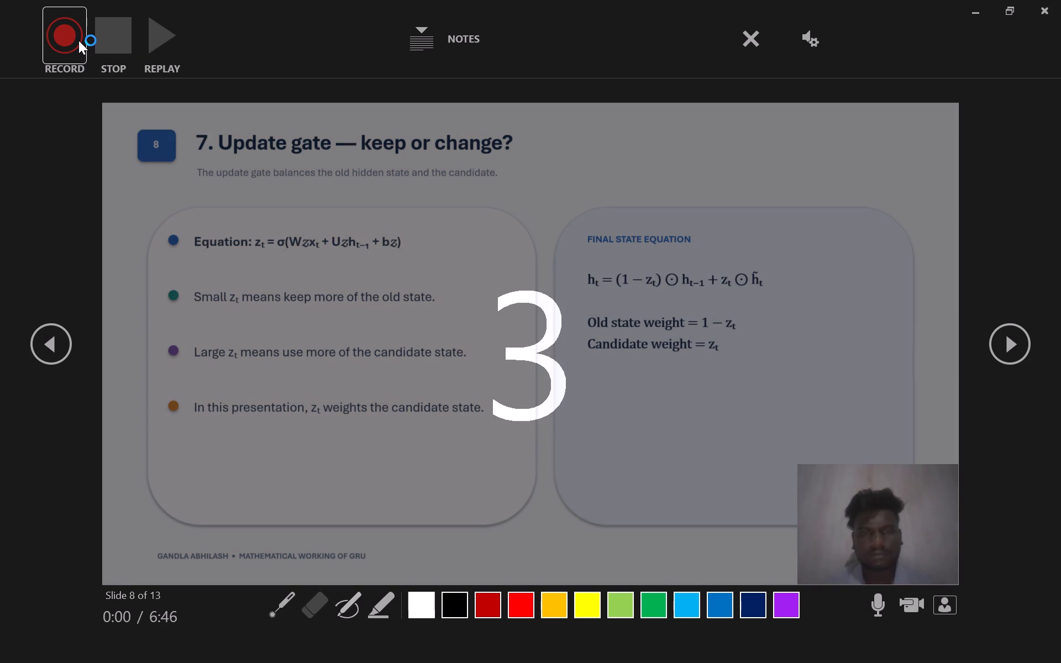
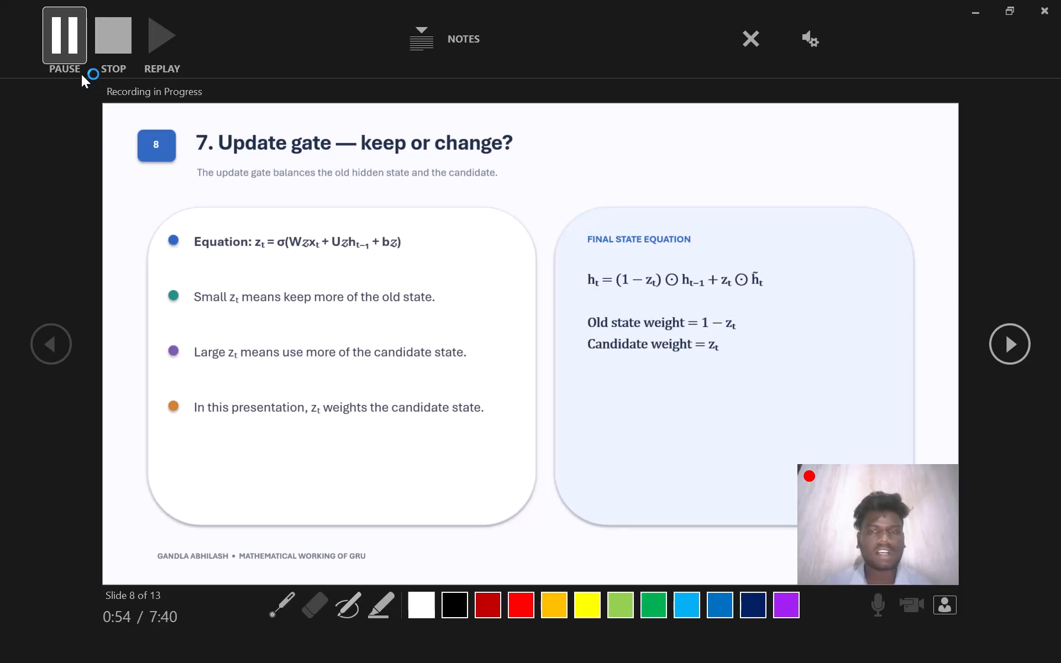
Pause the narration recording for slide 8 on the update gate and exit the recording view.
click(62, 27)
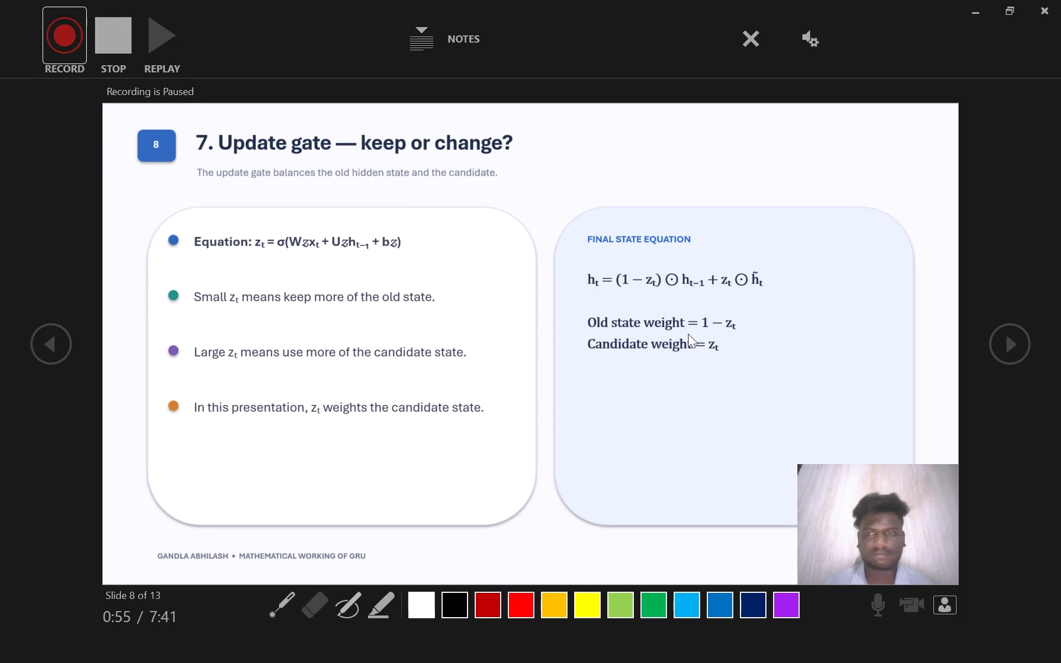
click(1046, 10)
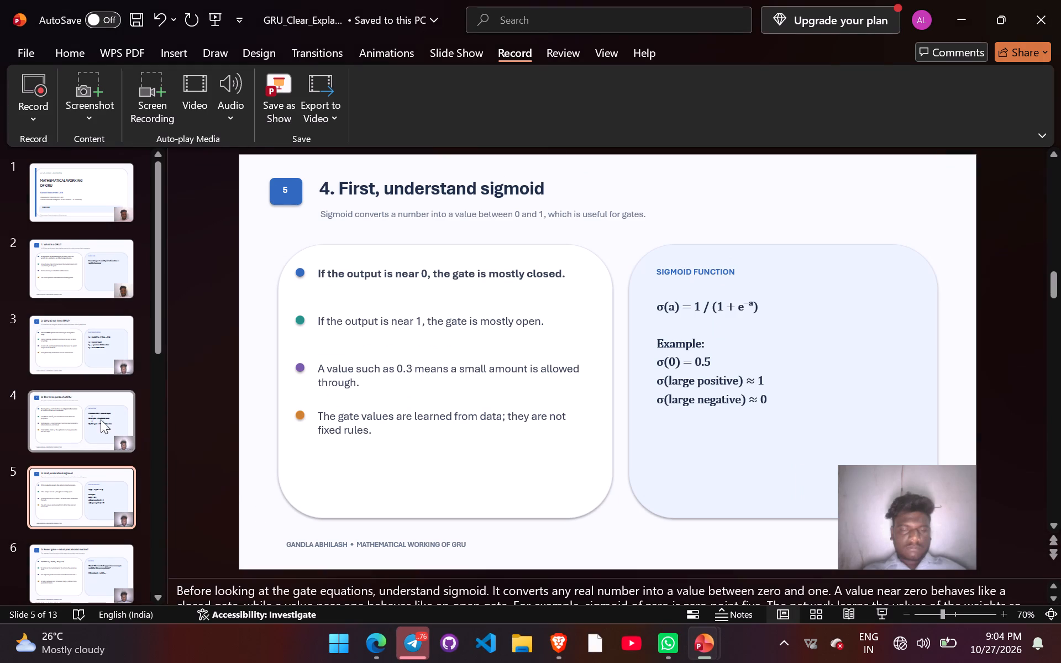
Trim the end of the webcam video on slide 8, the update gate, to an end time of about 53 seconds.
scroll(60, 421, down, 1)
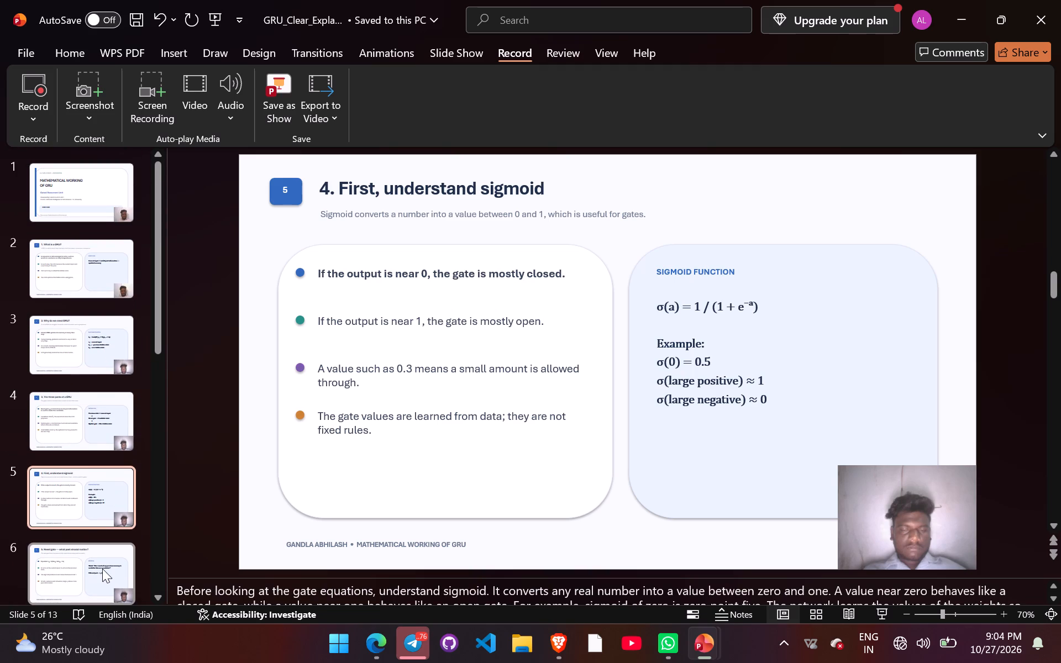
click(102, 569)
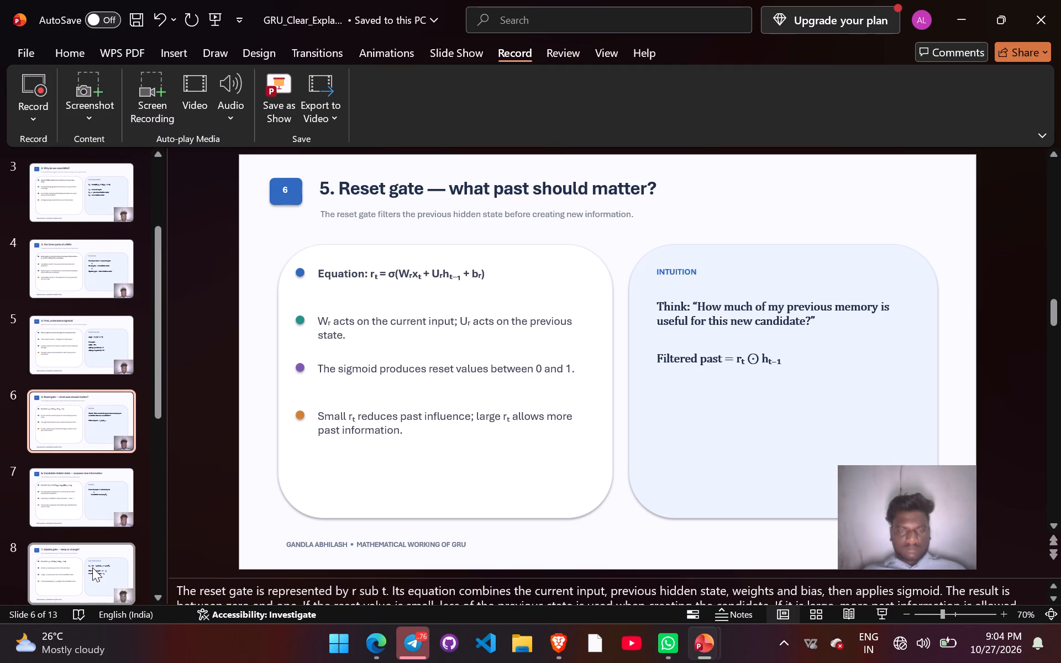
click(92, 567)
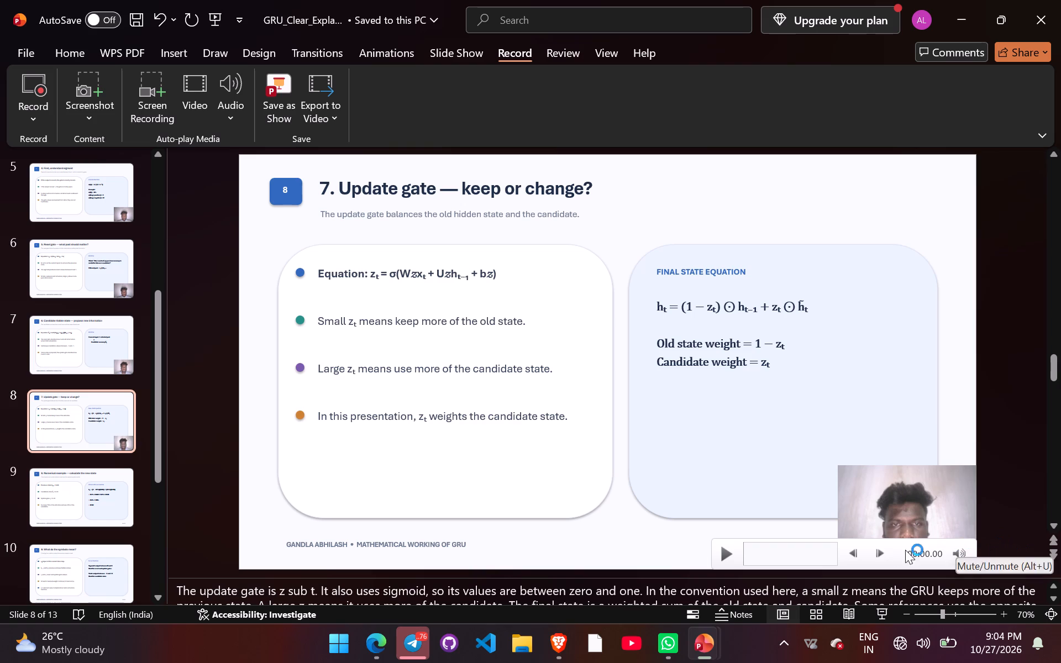
right_click(889, 499)
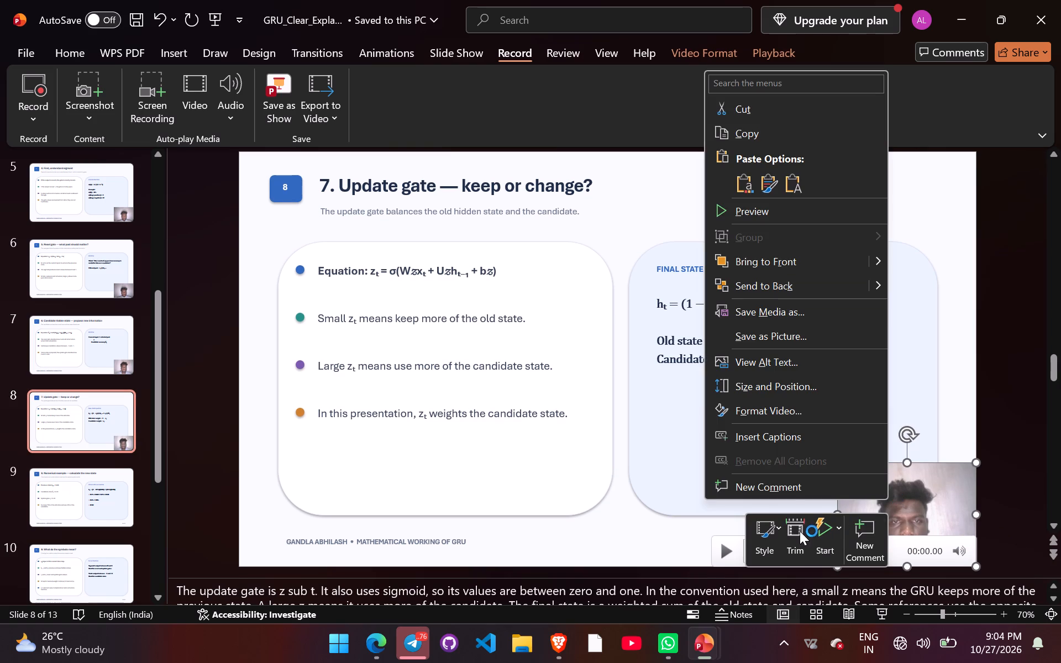
click(800, 530)
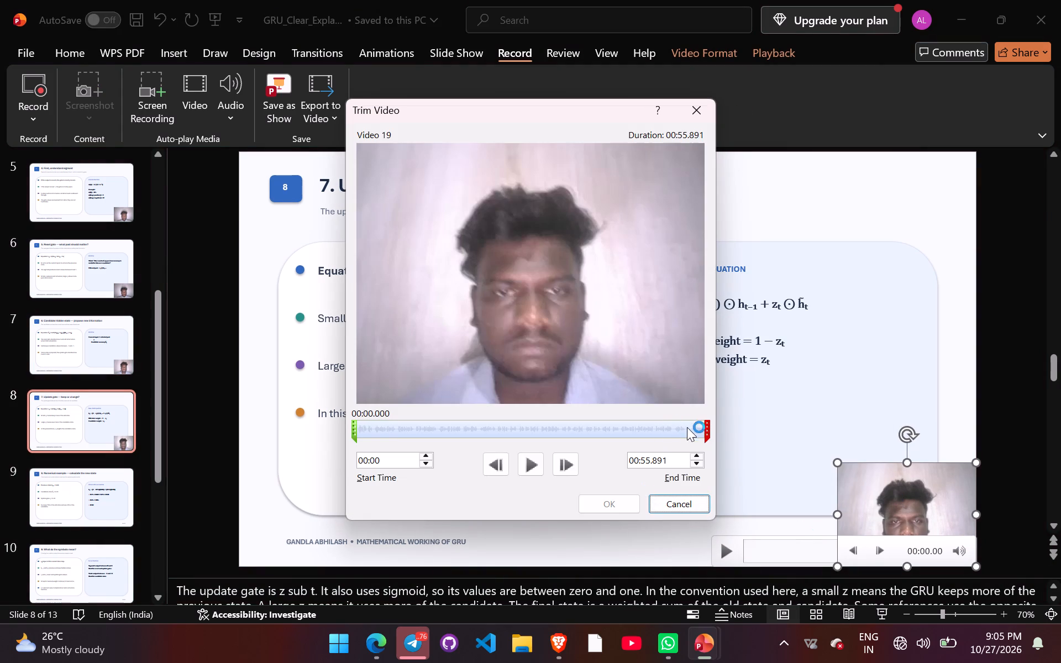
drag(707, 427, 698, 428)
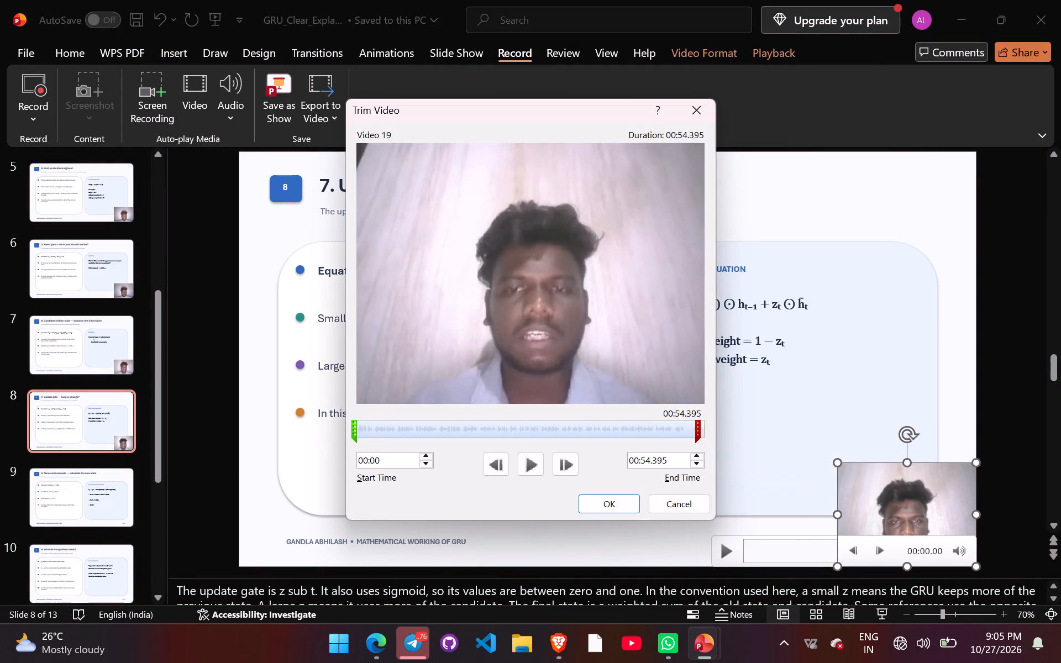
drag(698, 428, 690, 429)
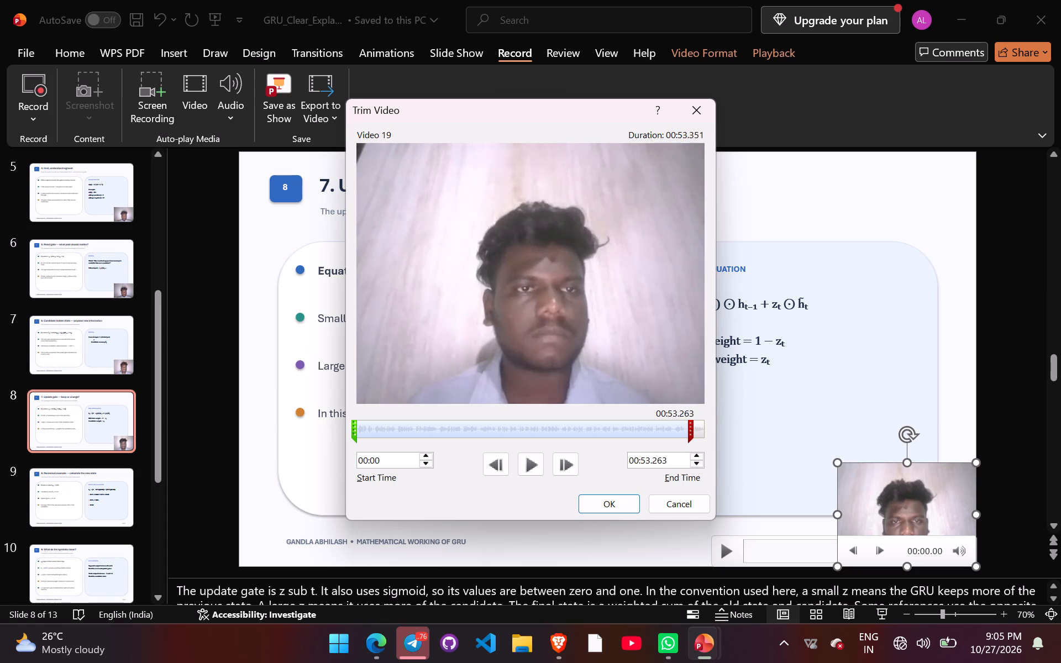
drag(690, 429, 687, 429)
click(608, 499)
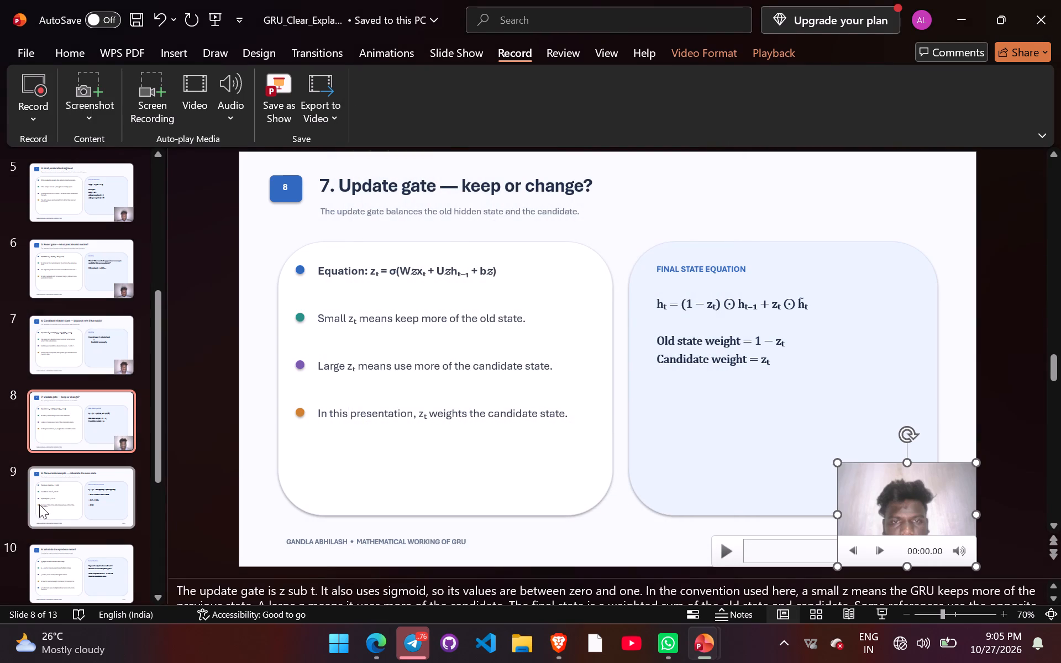
Go to slide 9, the numerical example on calculating the new state.
click(39, 504)
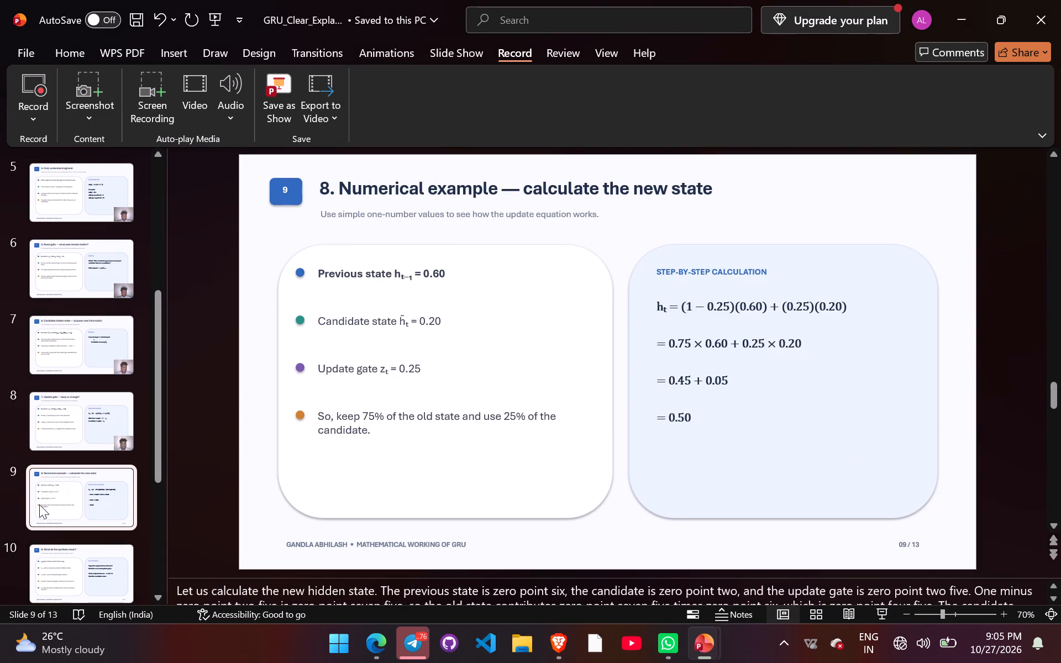
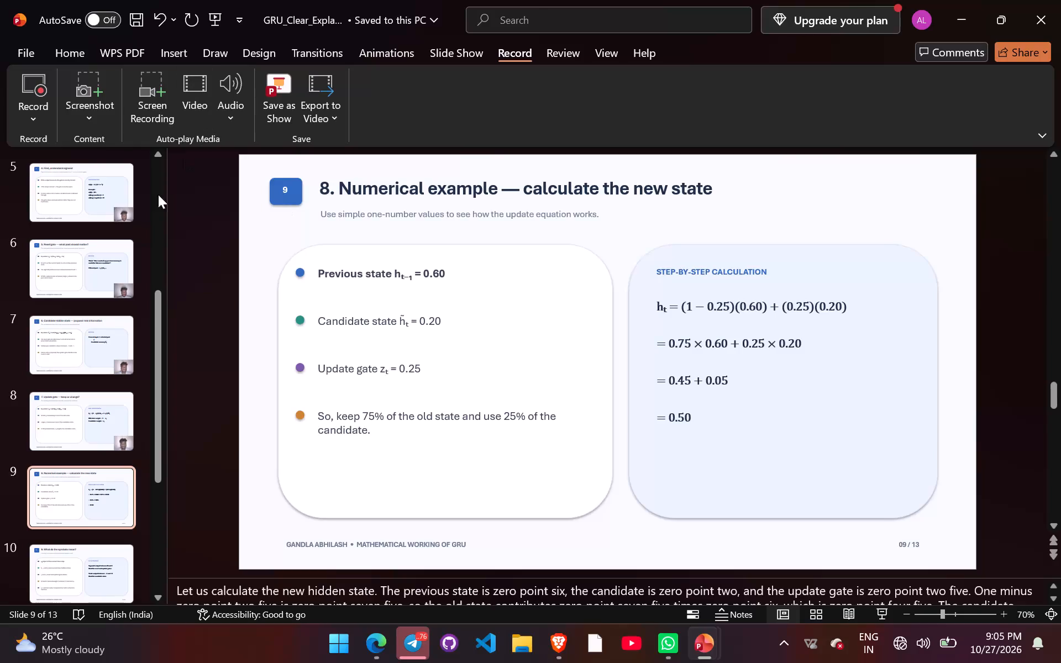
Record about 30 seconds of webcam narration for slide 9, the new state calculation example, from the current slide and exit the recording view.
click(35, 120)
click(59, 141)
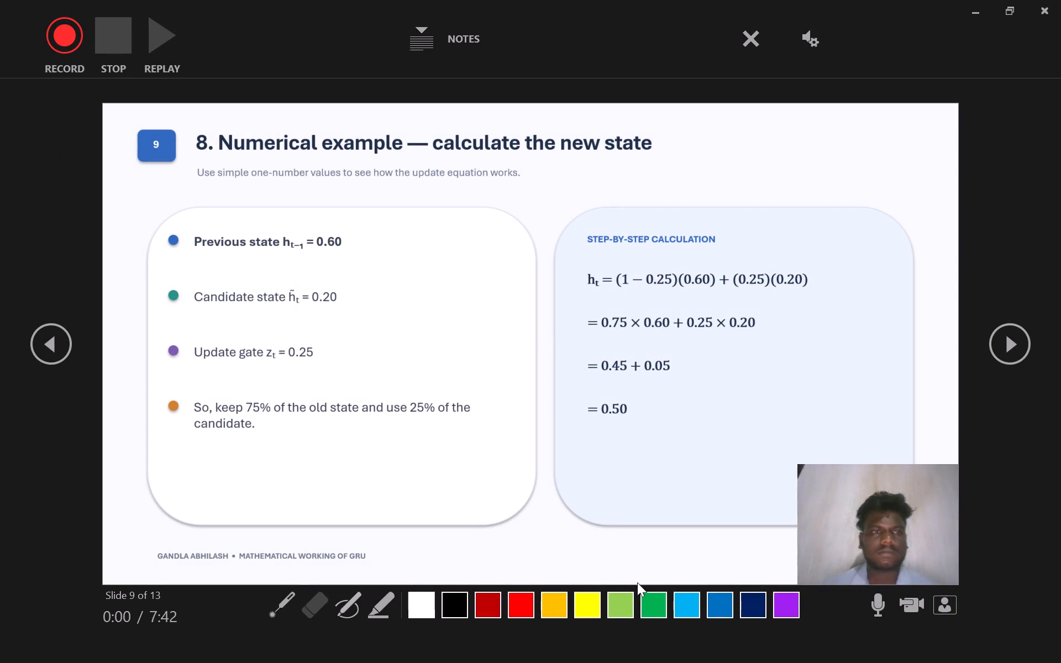
click(60, 55)
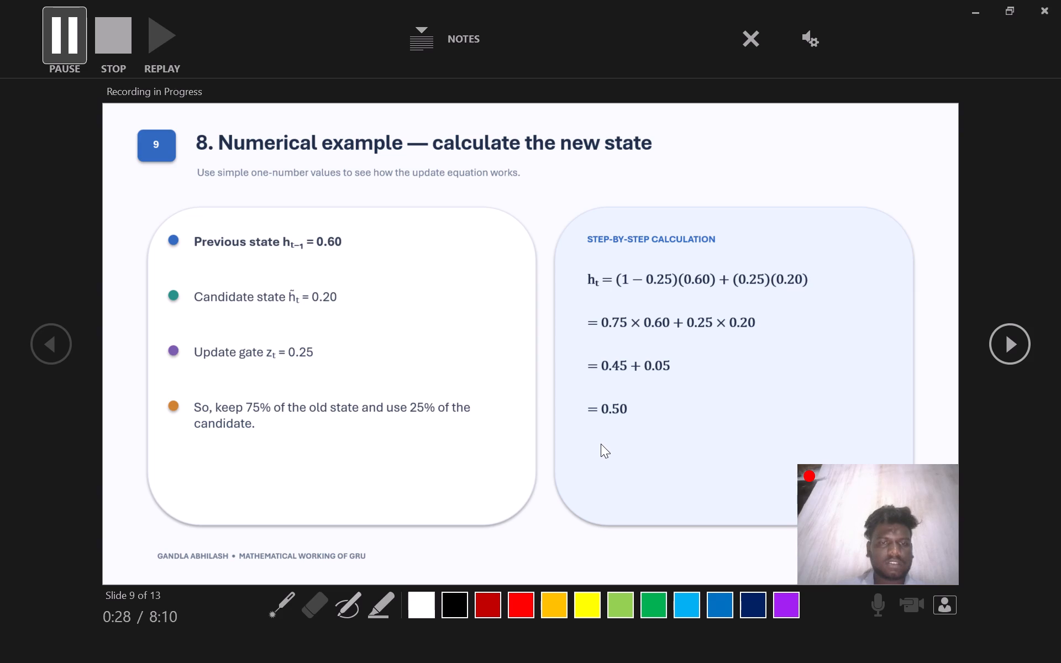
click(55, 30)
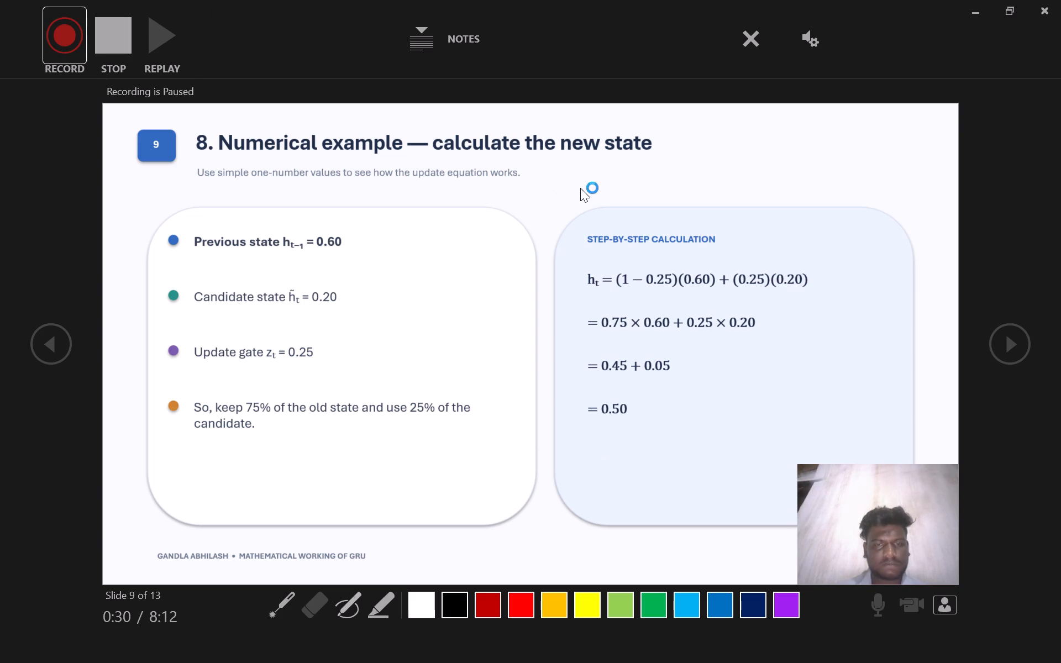
click(1055, 15)
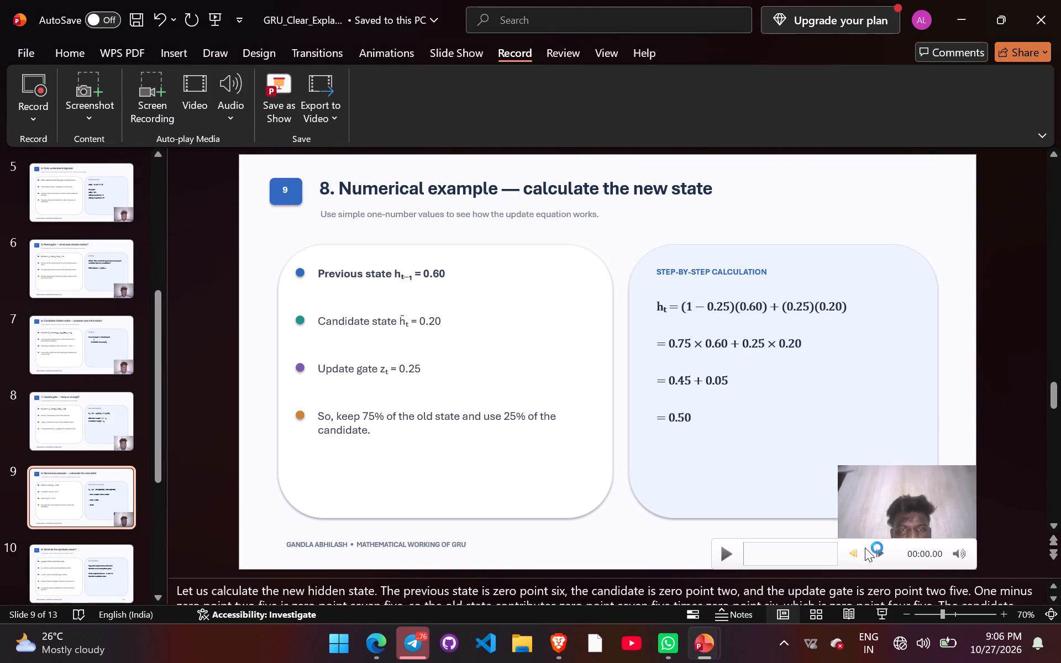
Trim the end of the webcam video on slide 9 to an end time of about 25.75 seconds, previewing the ending.
right_click(909, 501)
click(810, 522)
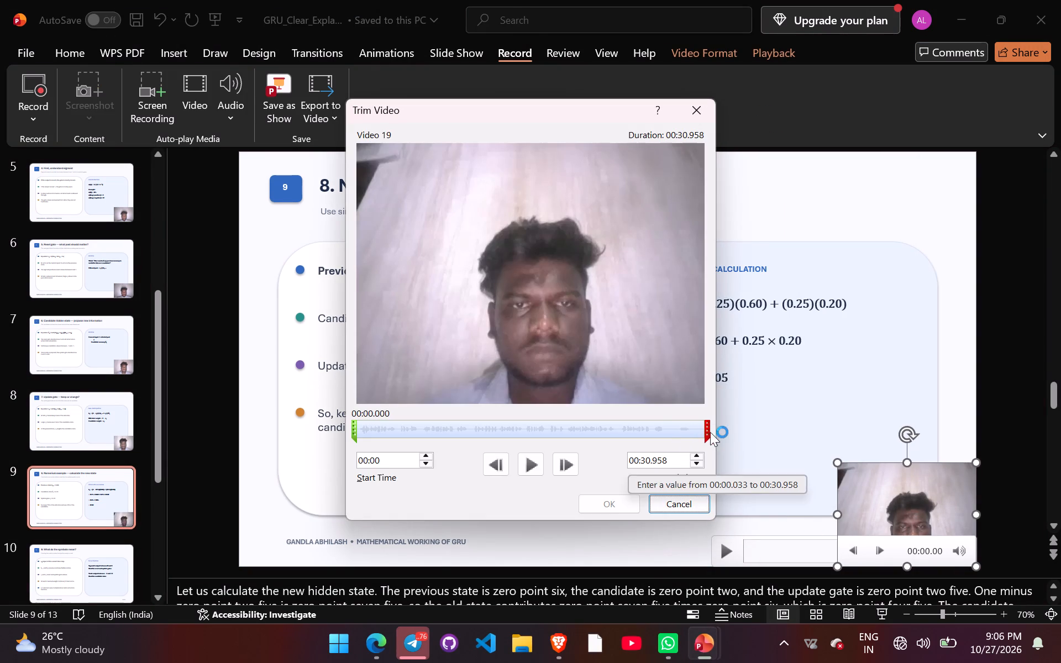
drag(710, 432, 676, 432)
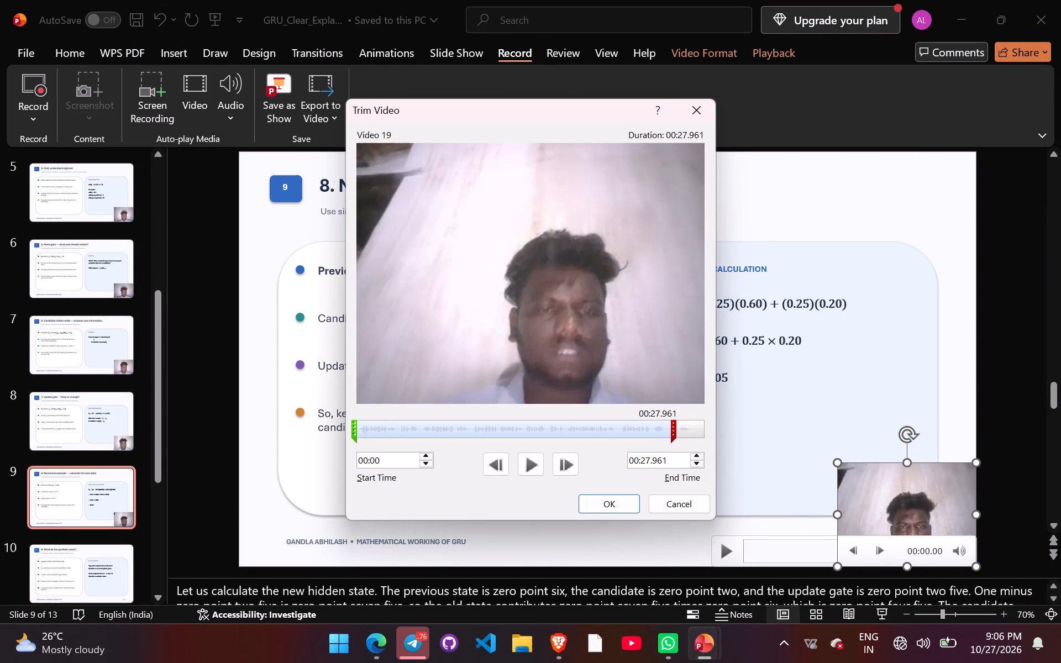
drag(676, 432, 674, 435)
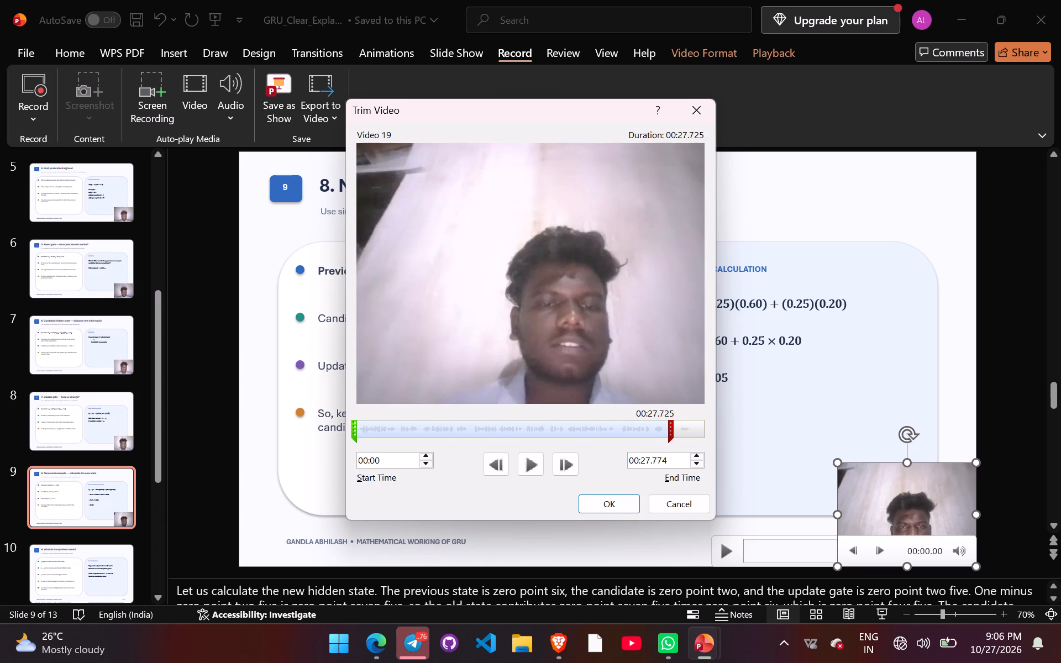
click(534, 469)
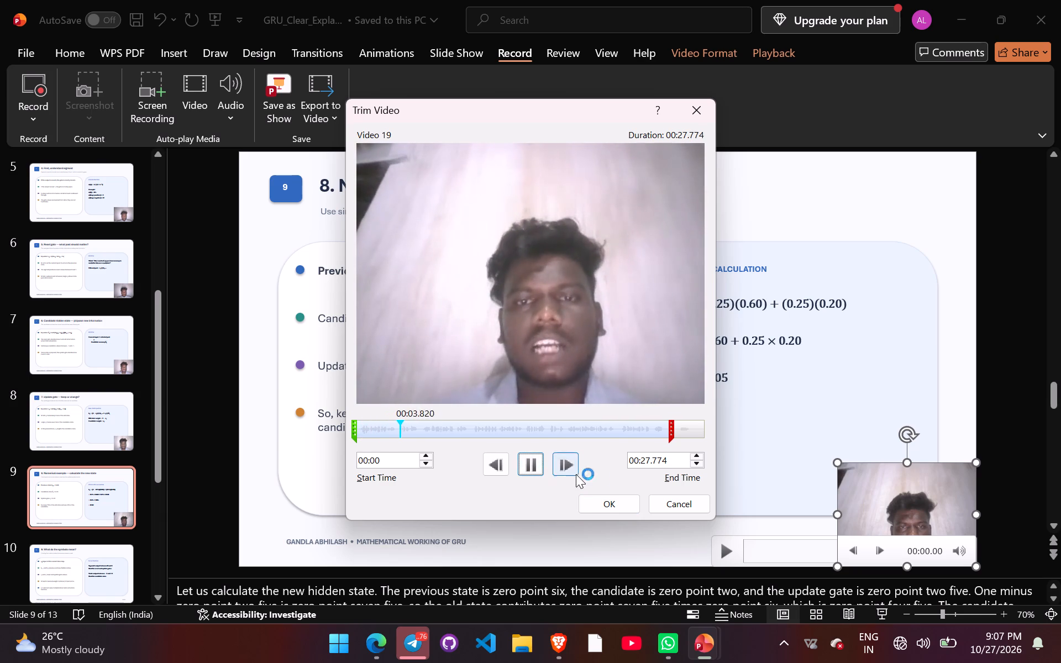
click(654, 428)
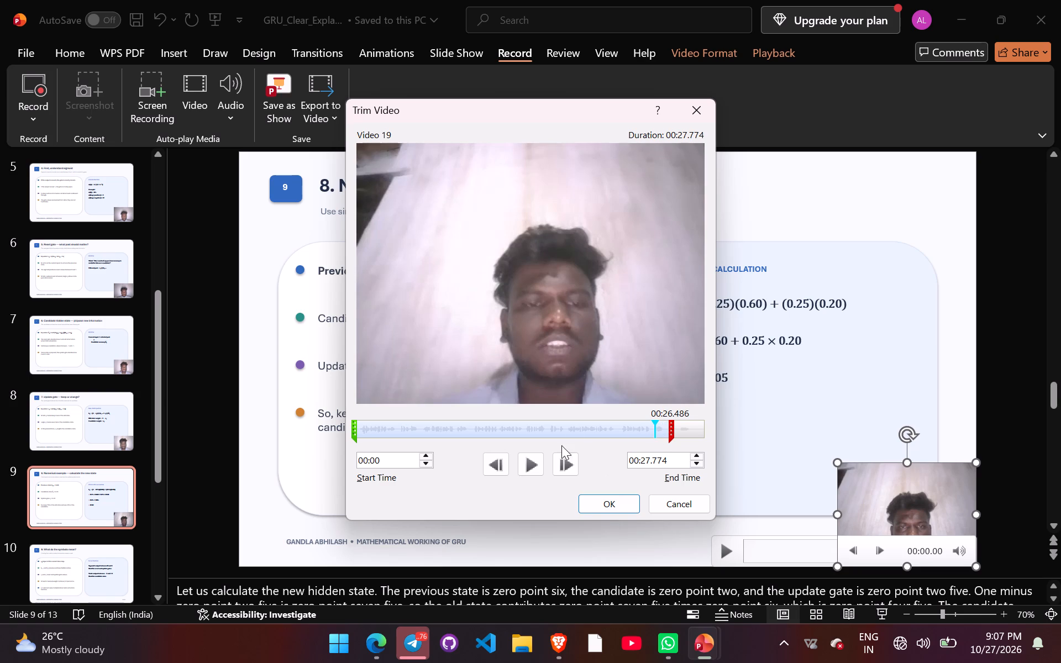
click(526, 467)
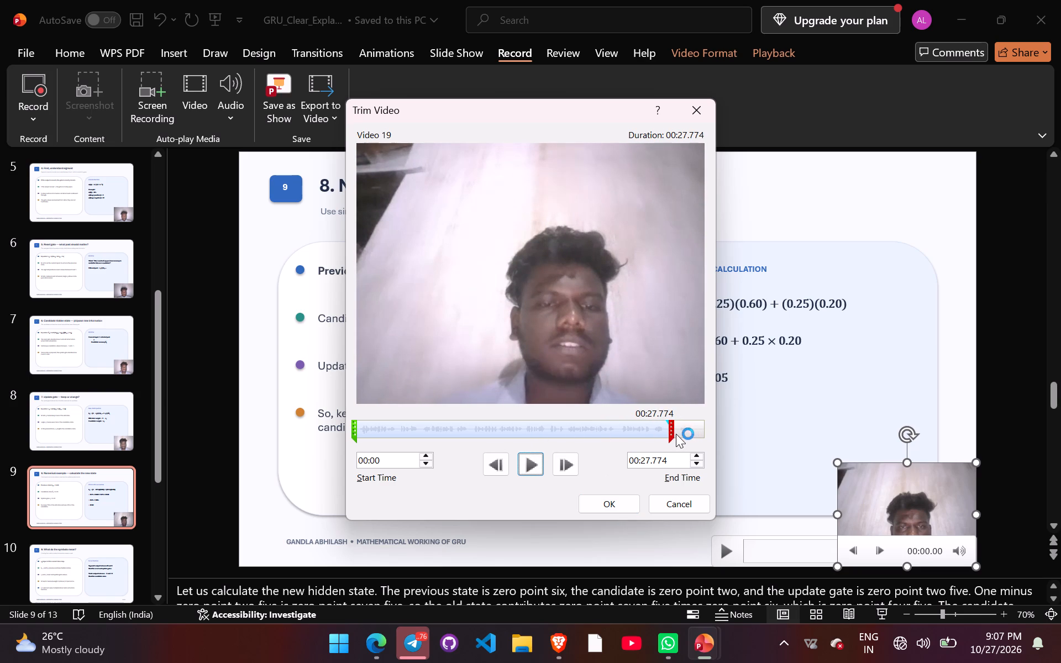
drag(669, 433, 647, 443)
click(614, 498)
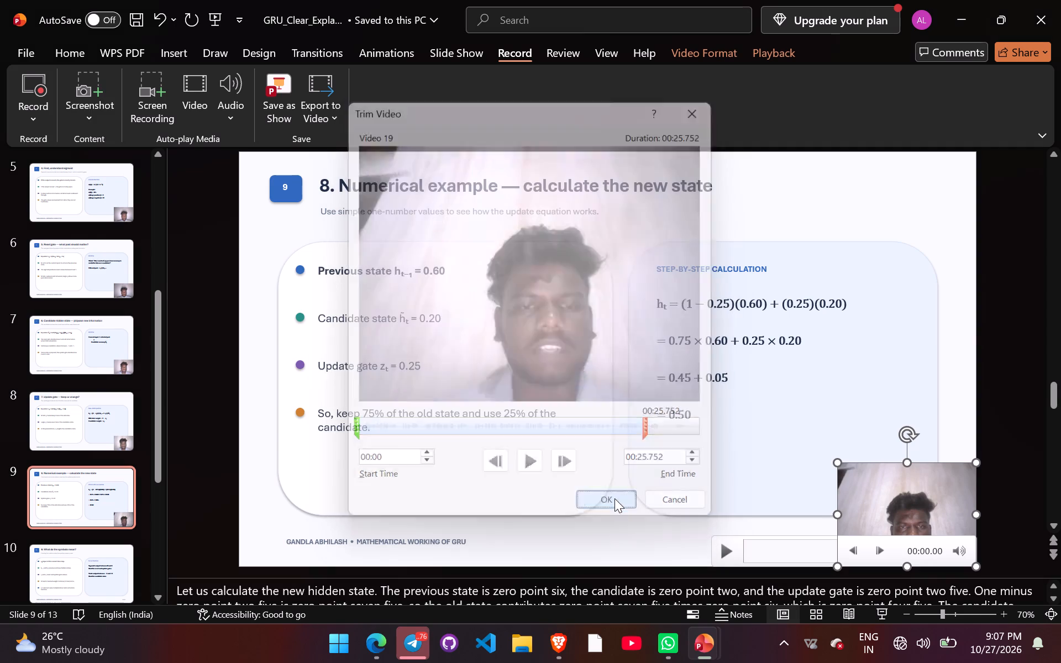
Start recording webcam narration from slide 10, on what the symbols mean.
click(65, 578)
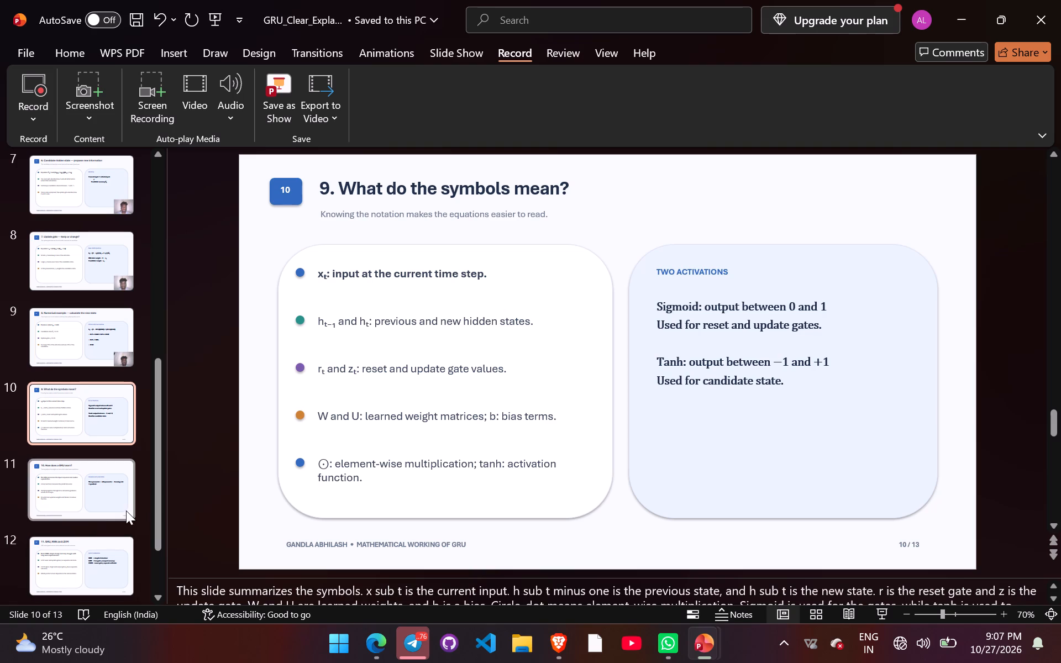
click(79, 512)
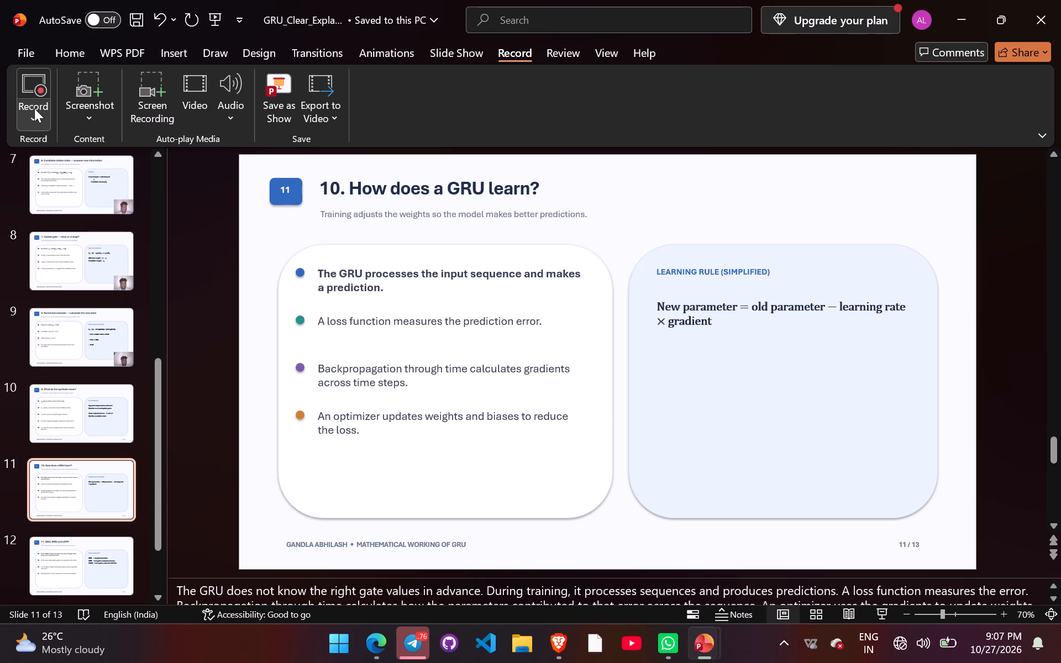
click(90, 409)
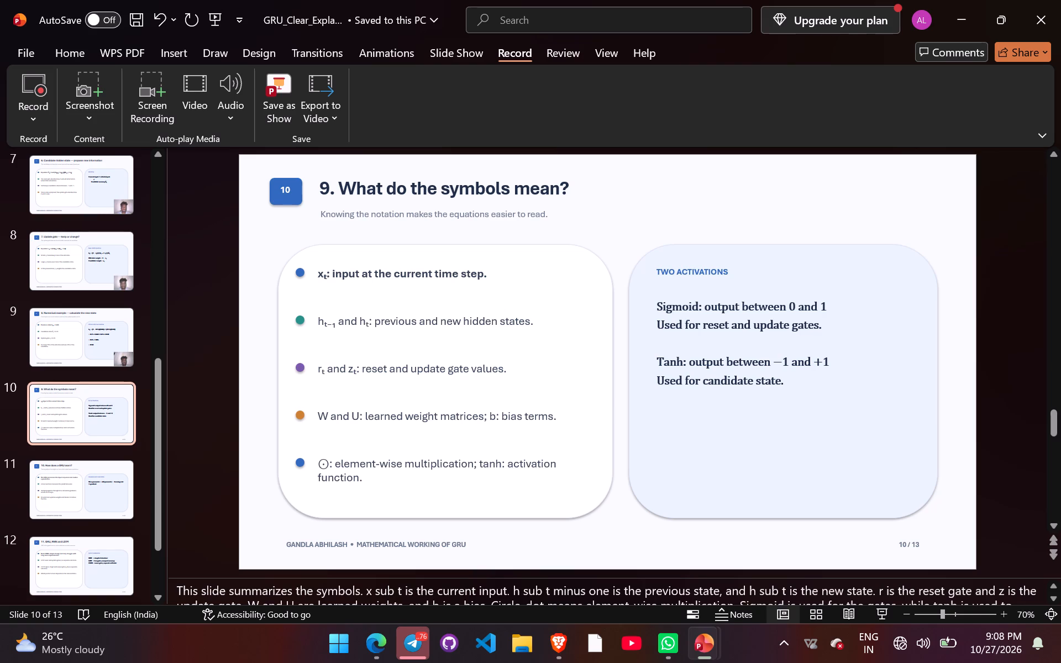
click(30, 118)
click(57, 148)
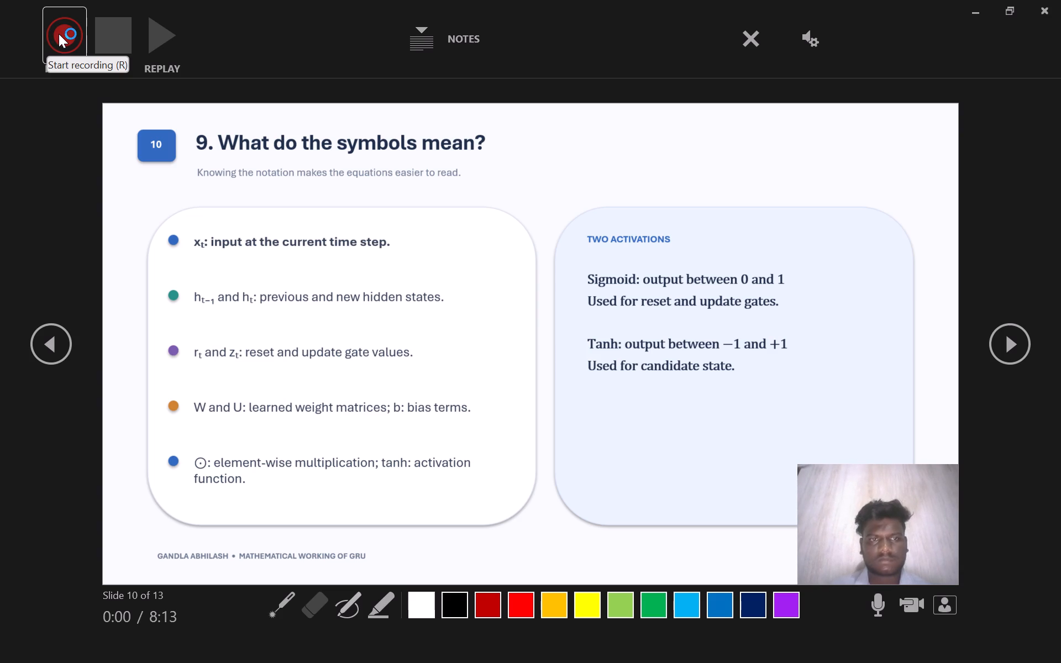
click(59, 34)
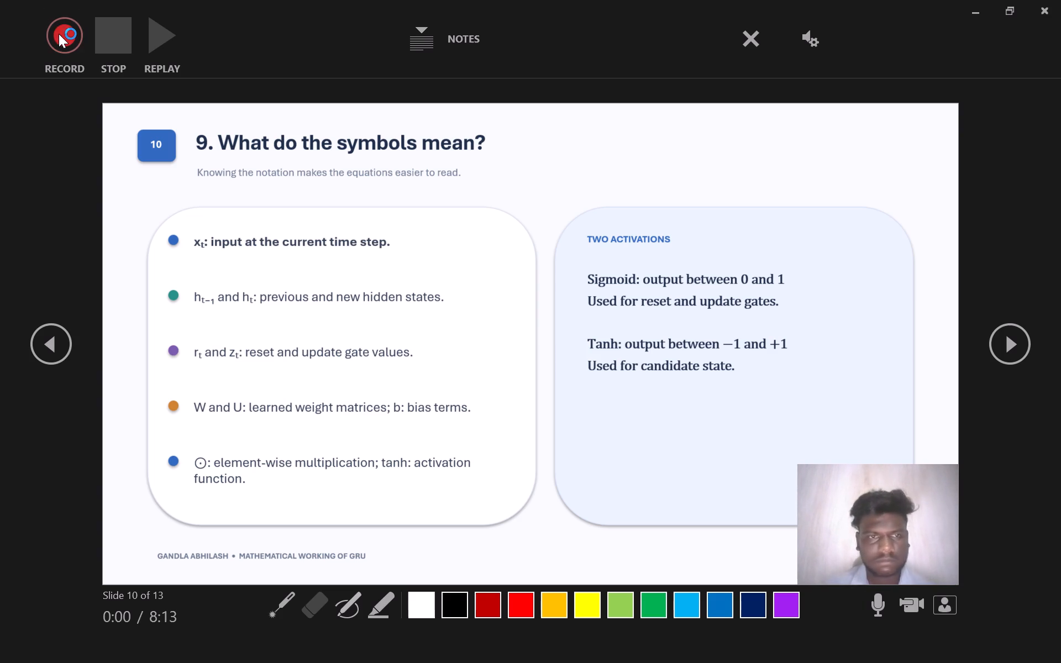
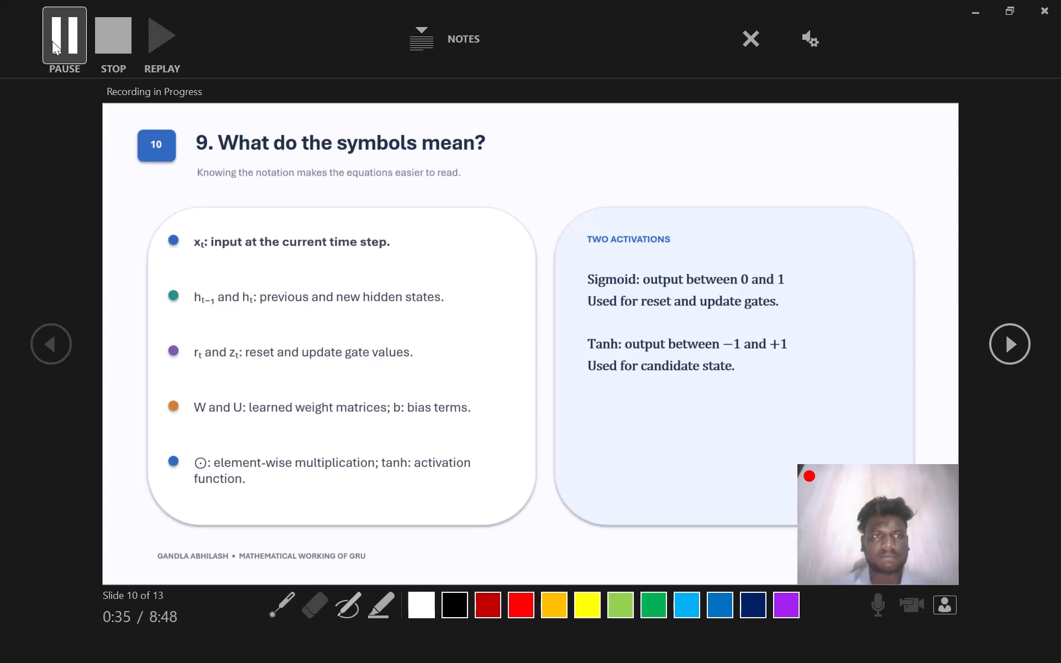
End the slide 10 webcam narration at about 35 seconds and exit the recording view.
click(52, 41)
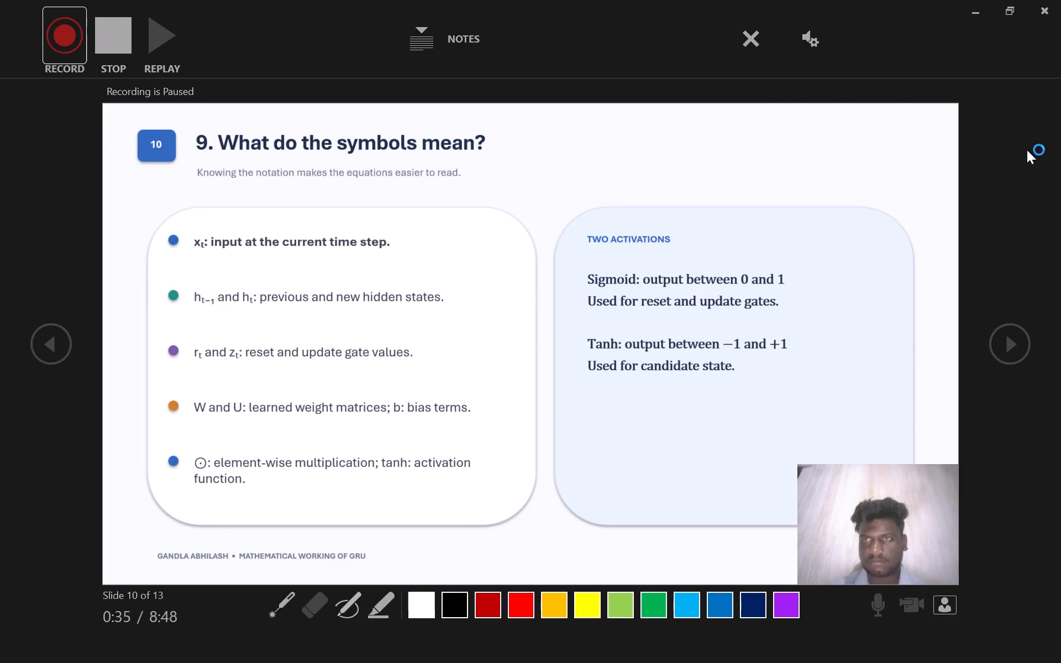
click(997, 351)
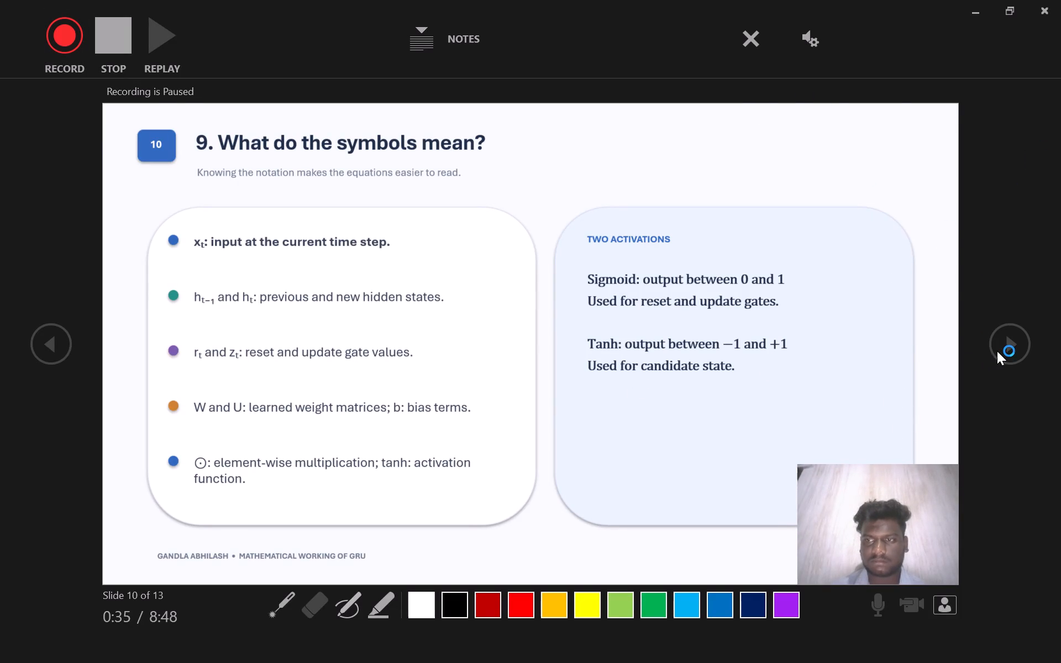
click(1052, 6)
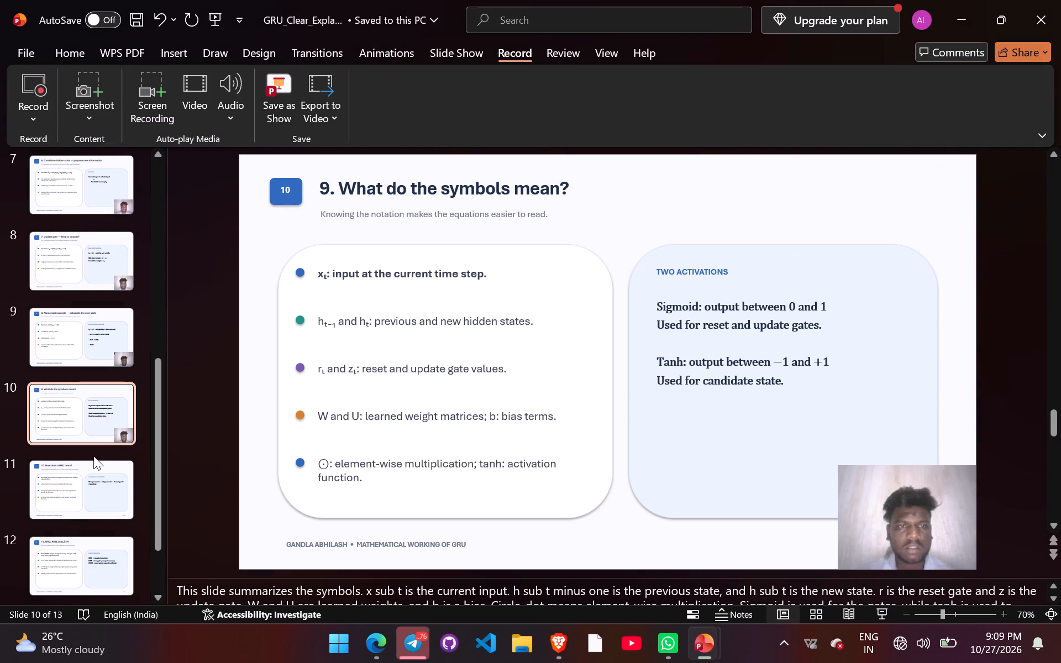
Start recording webcam narration from the current slide on slide 11, on how a GRU learns.
click(70, 495)
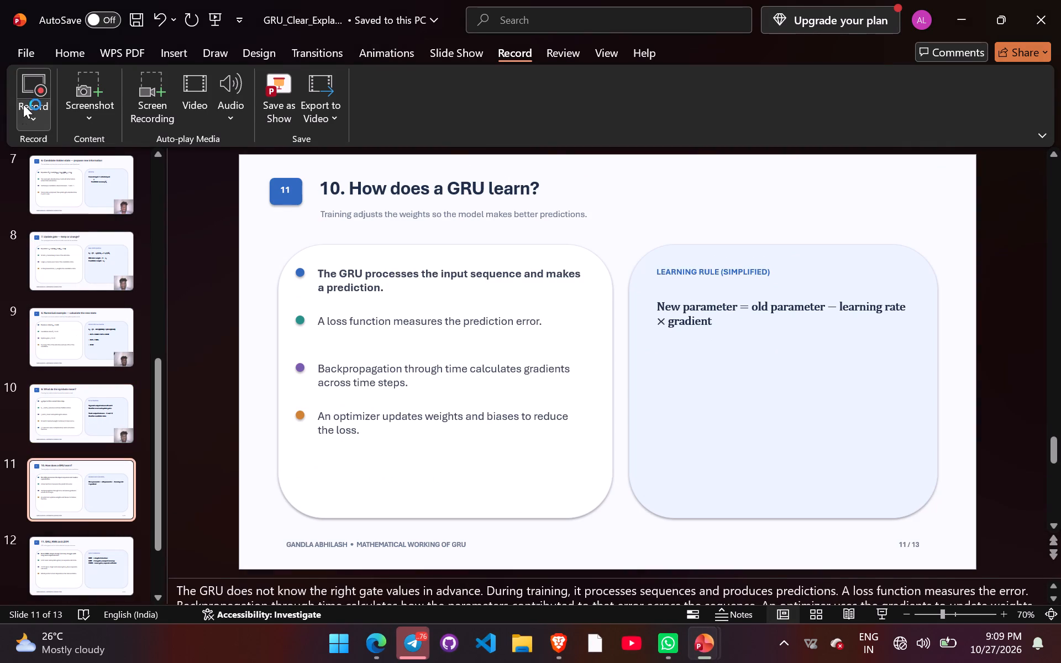
click(34, 114)
click(52, 143)
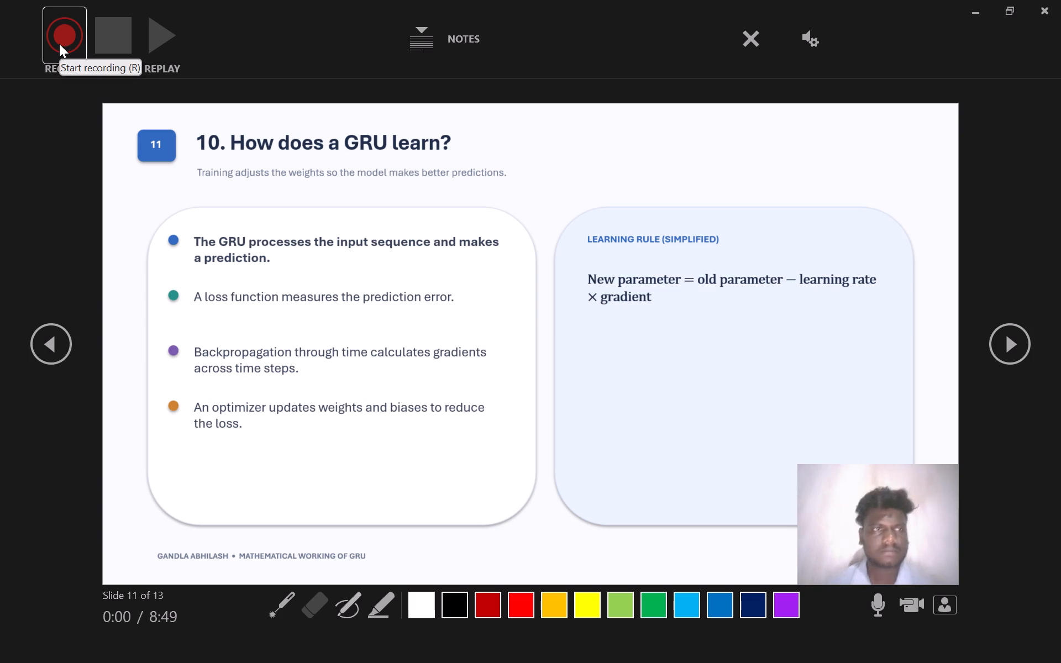
click(59, 44)
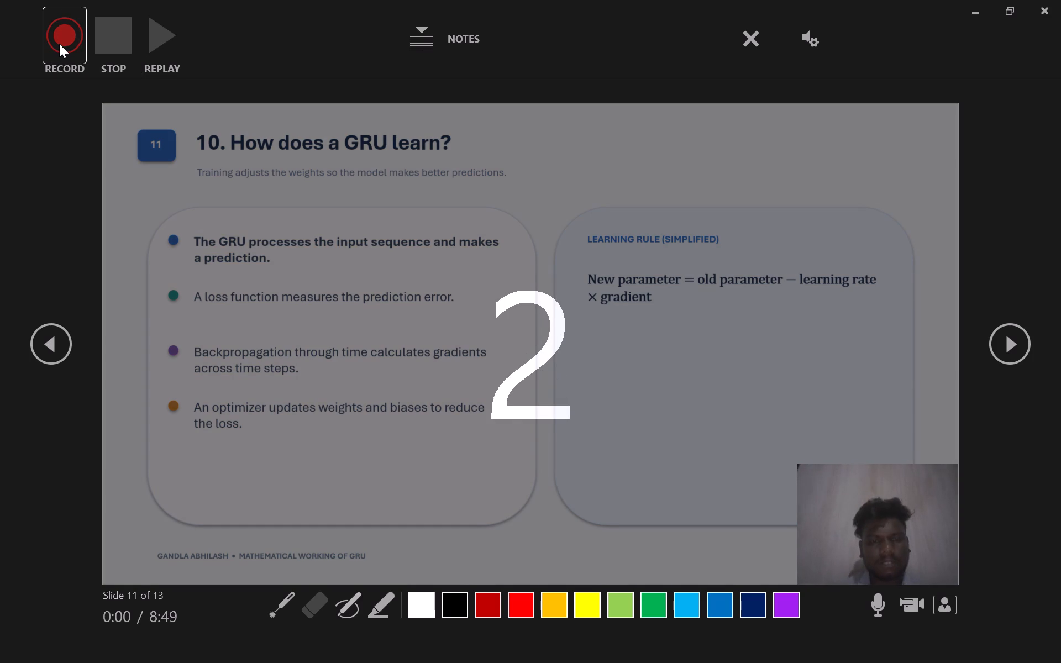
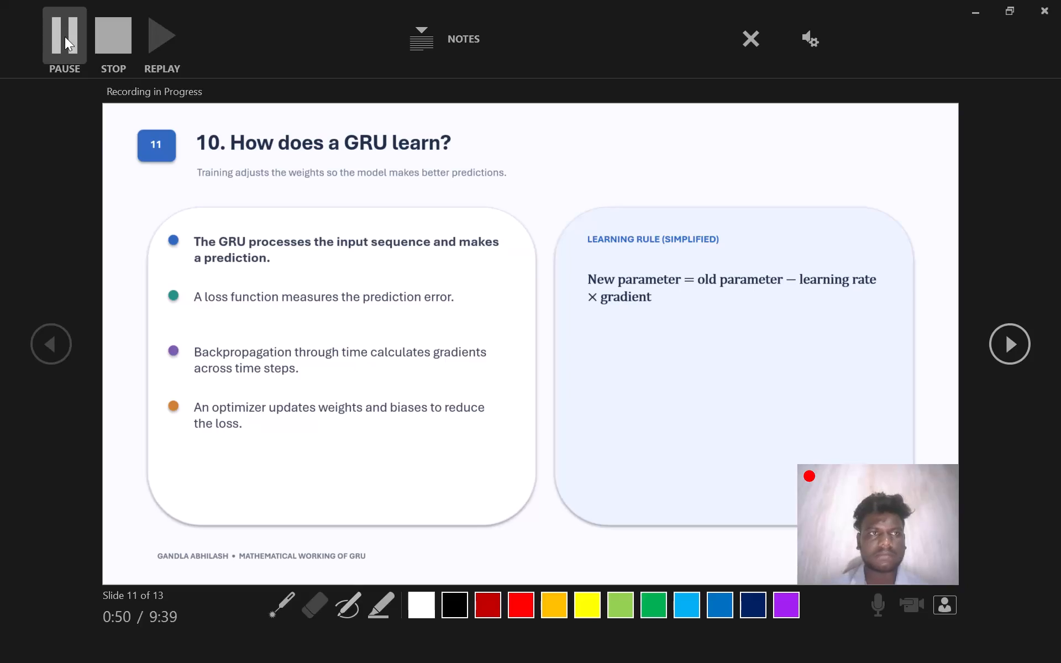
End the slide 11 webcam narration at about 51 seconds and exit the recording view.
click(102, 42)
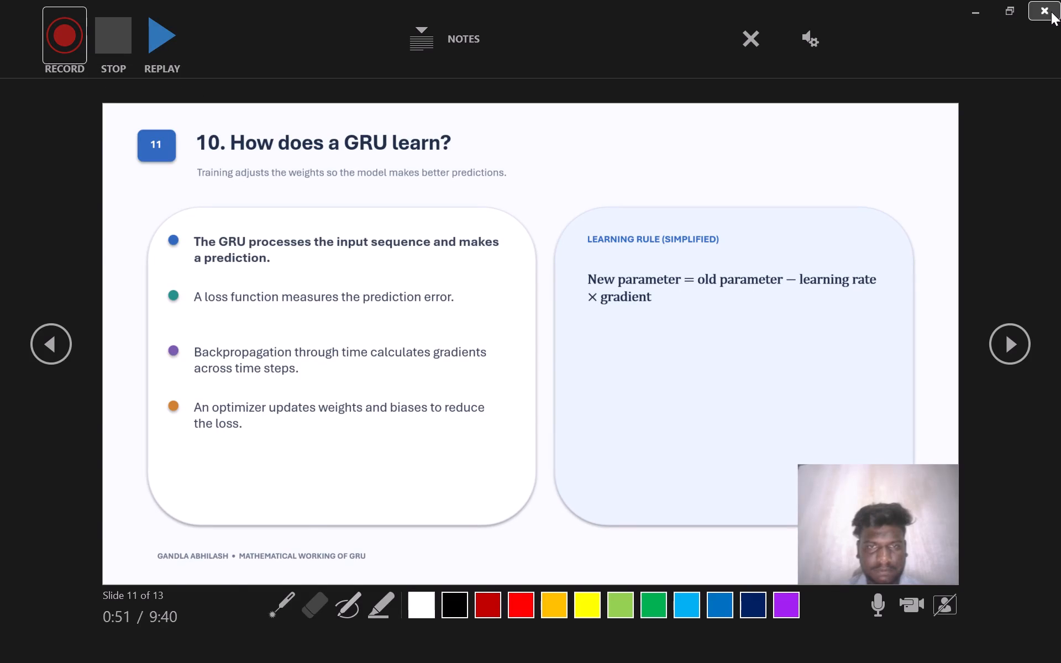
click(1051, 12)
Select slide 12 as the next slide for webcam narration.
click(56, 560)
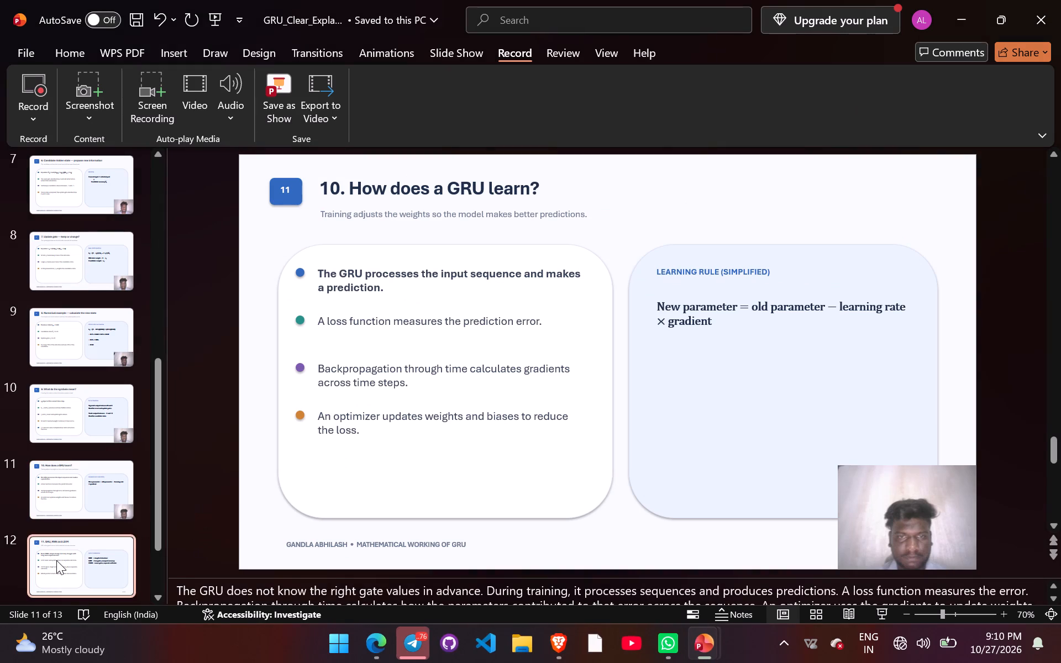
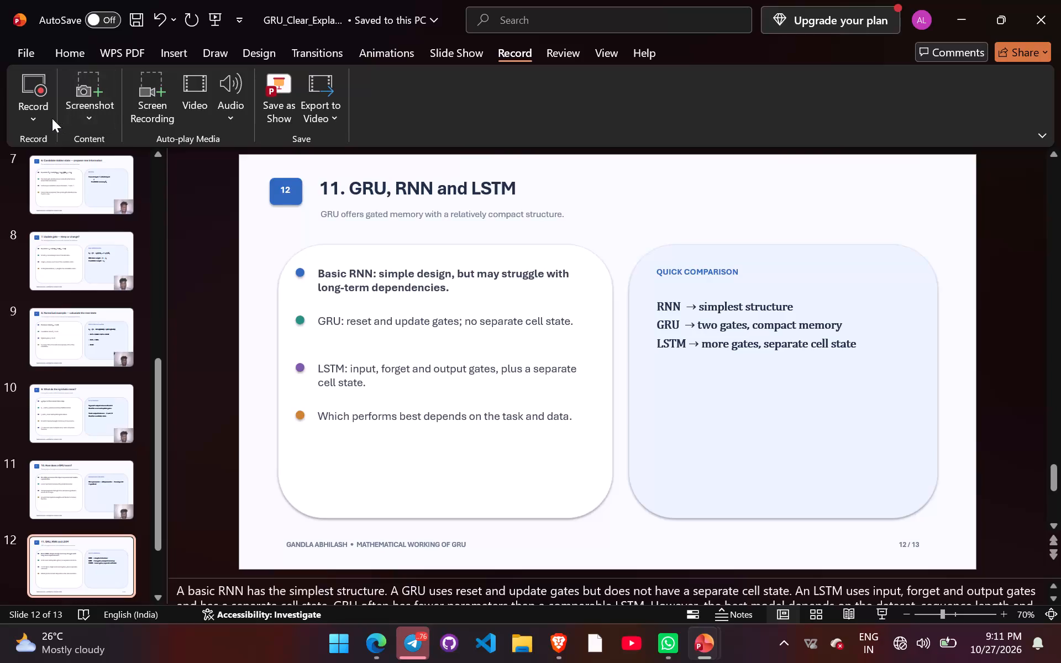
Start recording webcam narration from the current slide, slide 12 on GRU, RNN and LSTM.
click(25, 110)
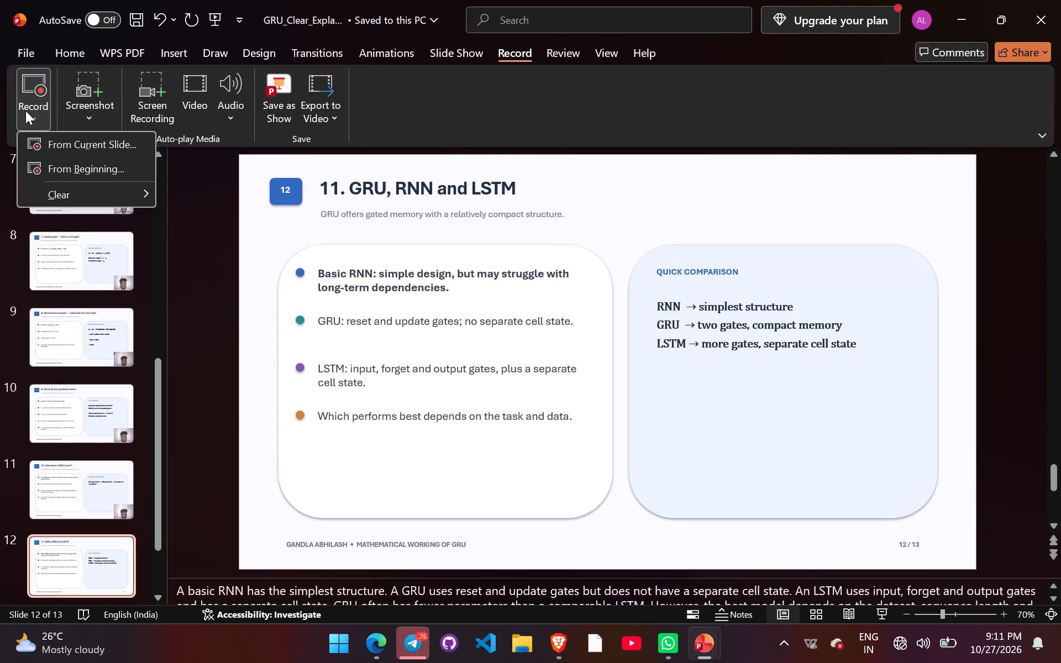
click(50, 137)
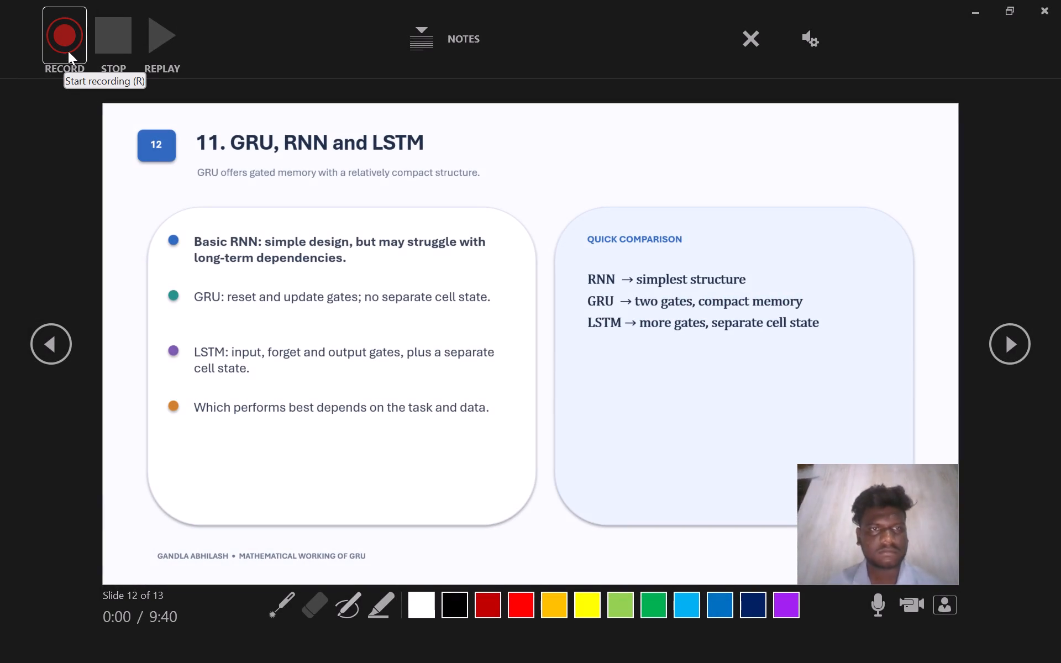
click(68, 51)
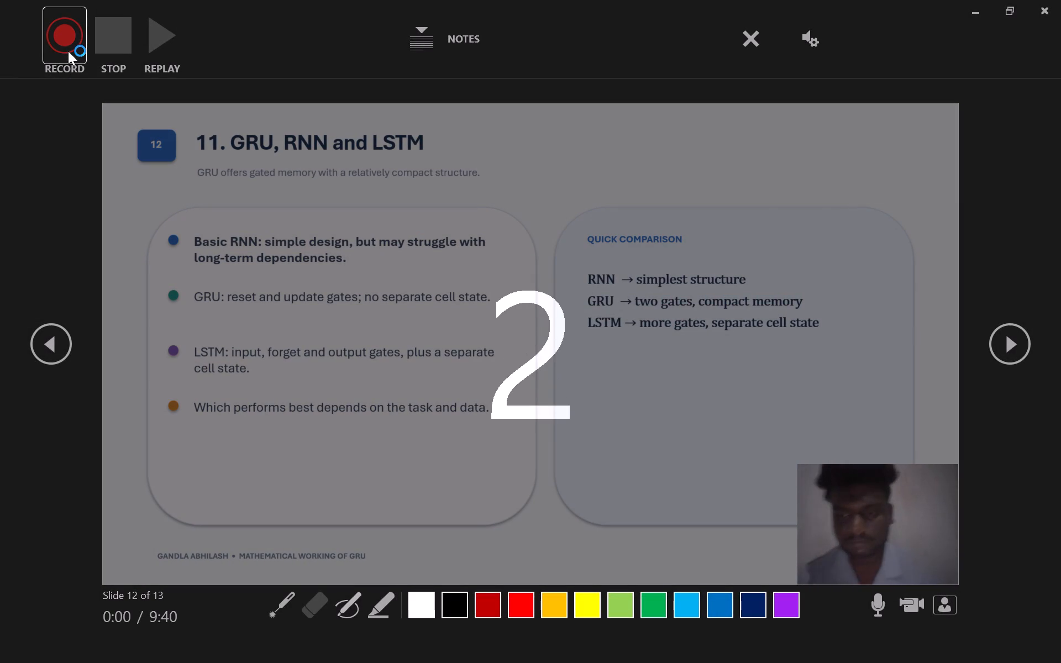
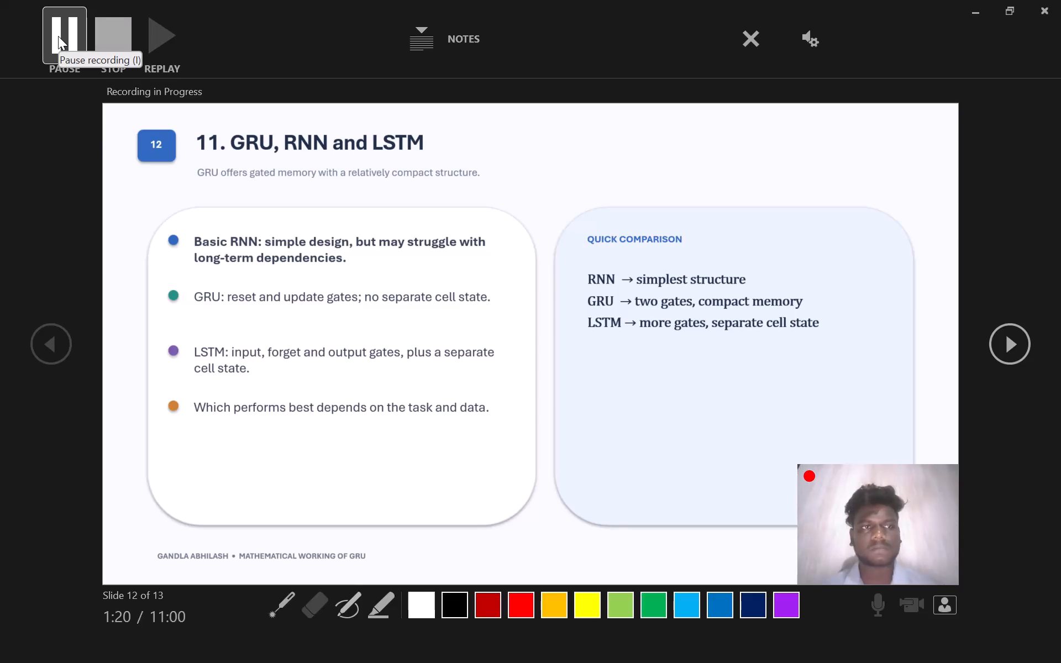
Pause the slide 12 narration recording and close the recording view to return to the presentation editor.
click(58, 36)
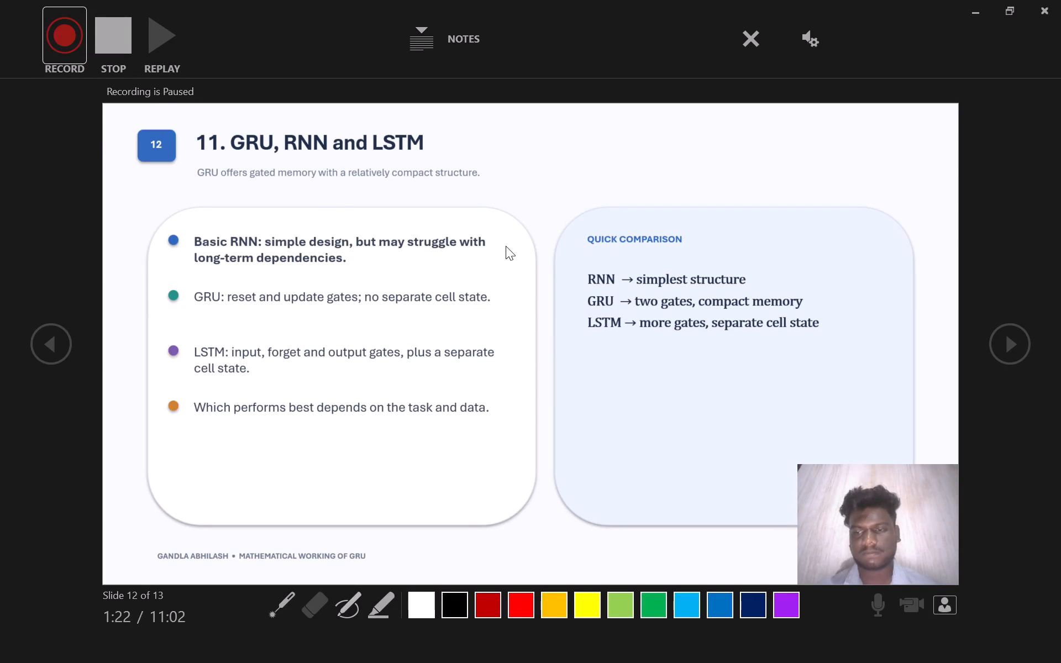
click(1036, 15)
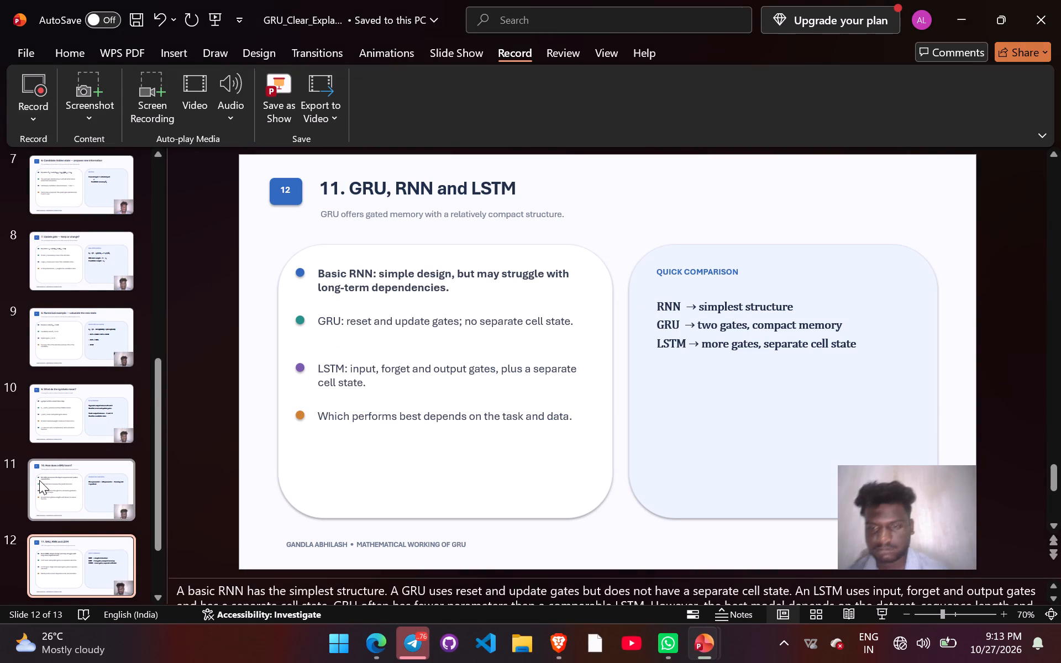
Start recording webcam narration from the current slide for slide 13, Applications and summary.
scroll(39, 480, down, 2)
click(87, 554)
scroll(89, 521, down, 1)
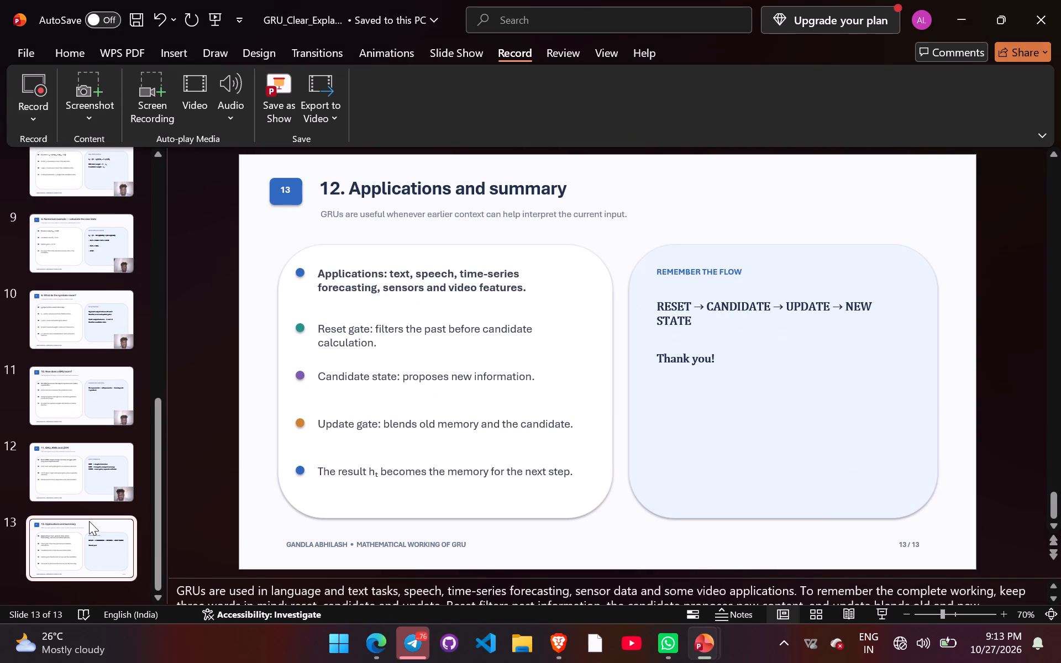
scroll(89, 521, down, 1)
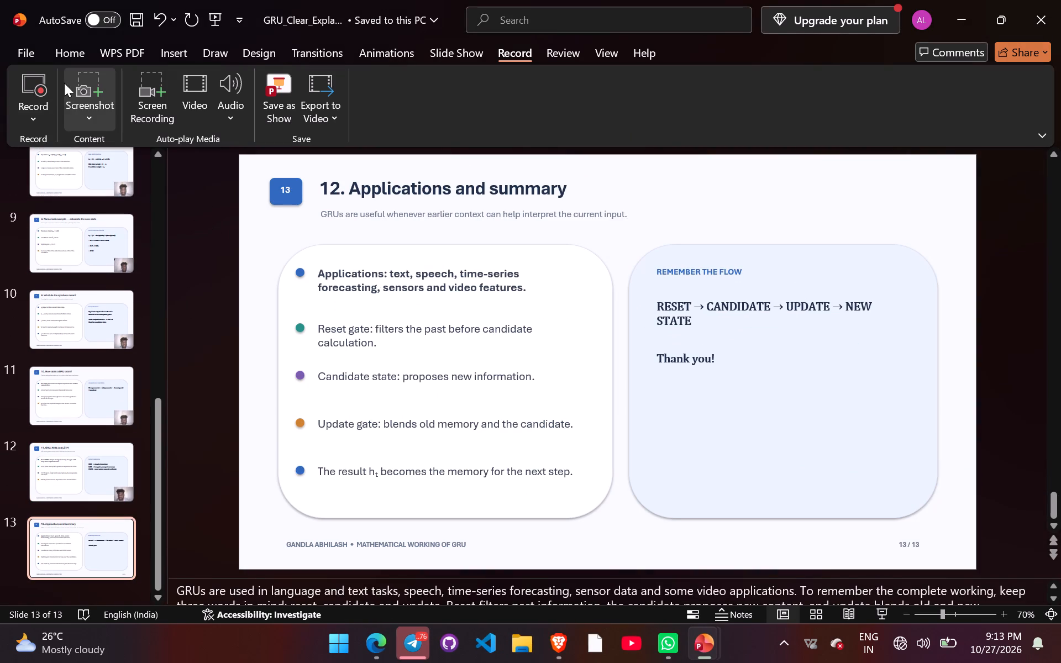
click(33, 111)
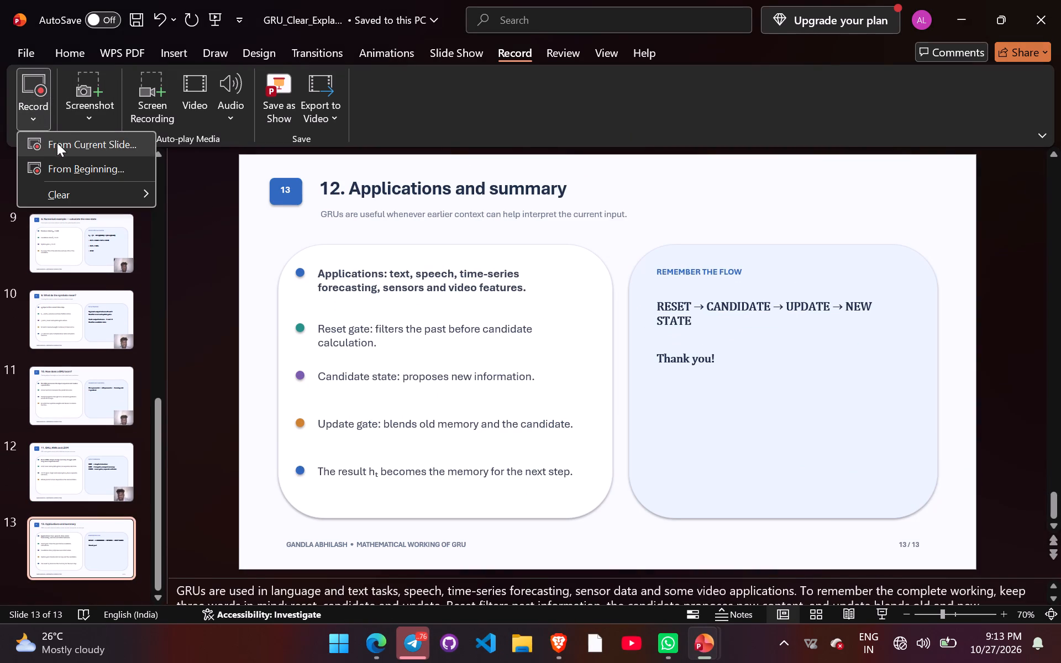
click(57, 143)
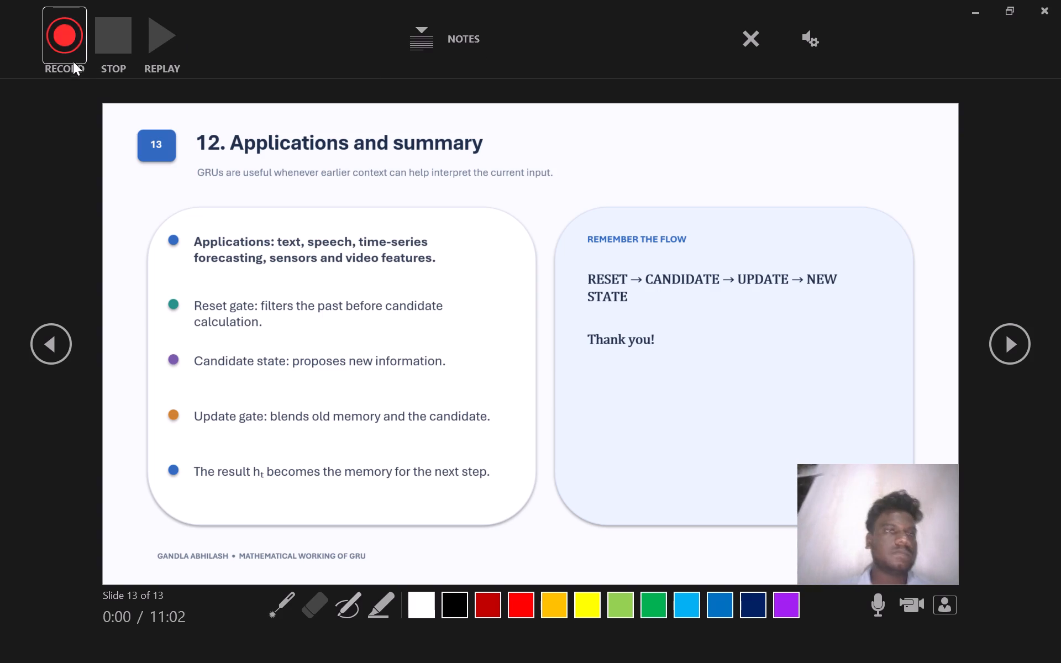
click(62, 47)
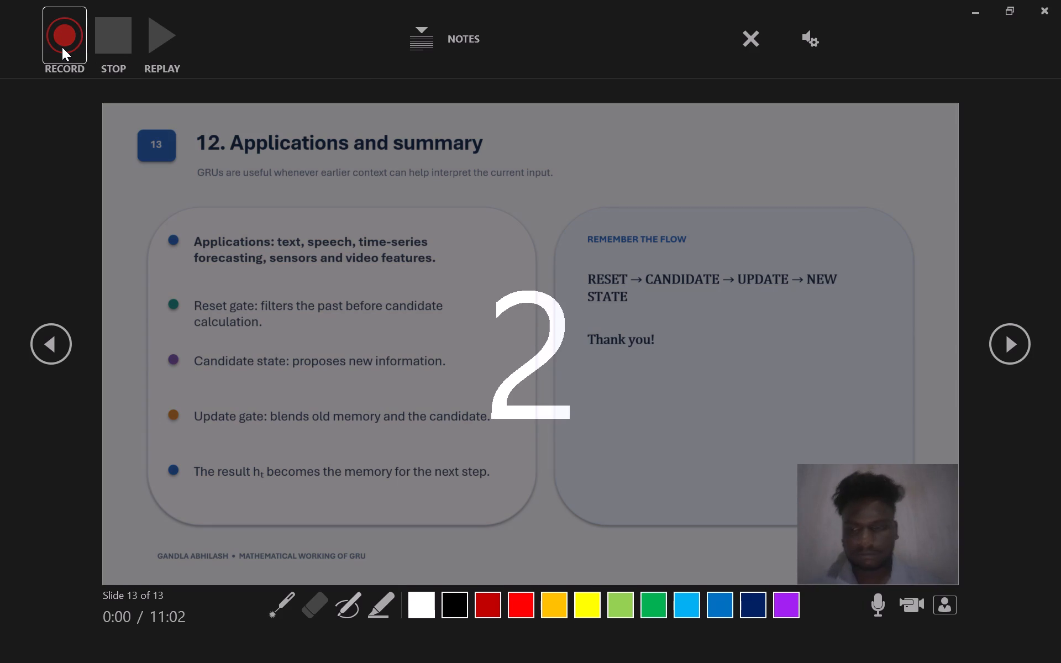
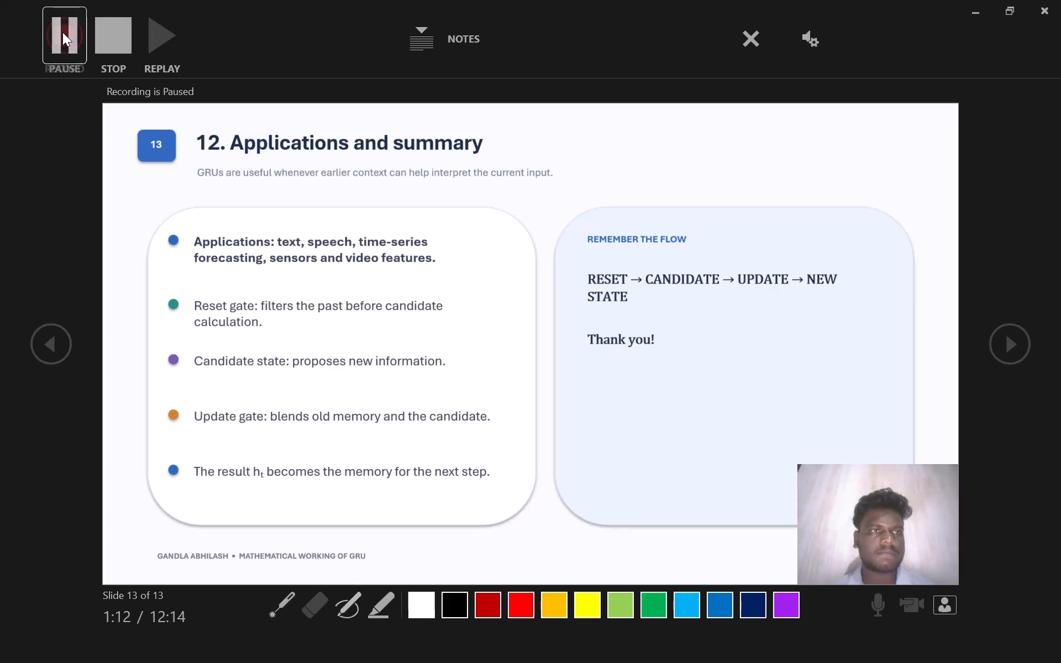
Stop the slide 13 narration recording and close the recording view to return to the presentation editor.
click(95, 31)
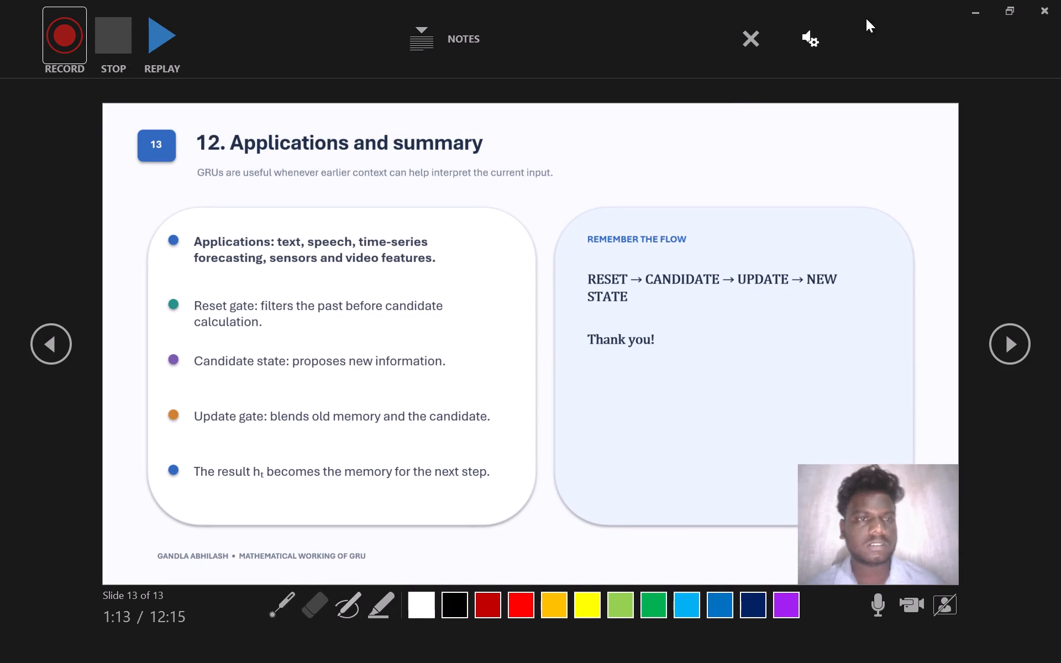
click(1038, 8)
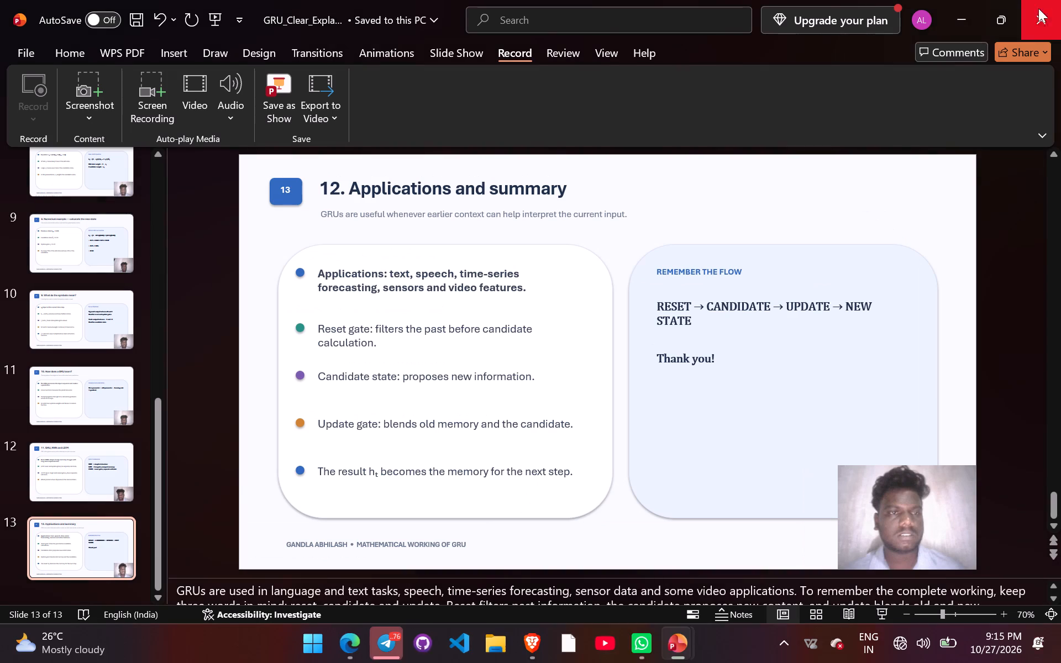
Export the presentation as an HD (720p) video with the recorded timings and narrations, named GRU EXPLAINAION VIDEO.mp4.
click(315, 83)
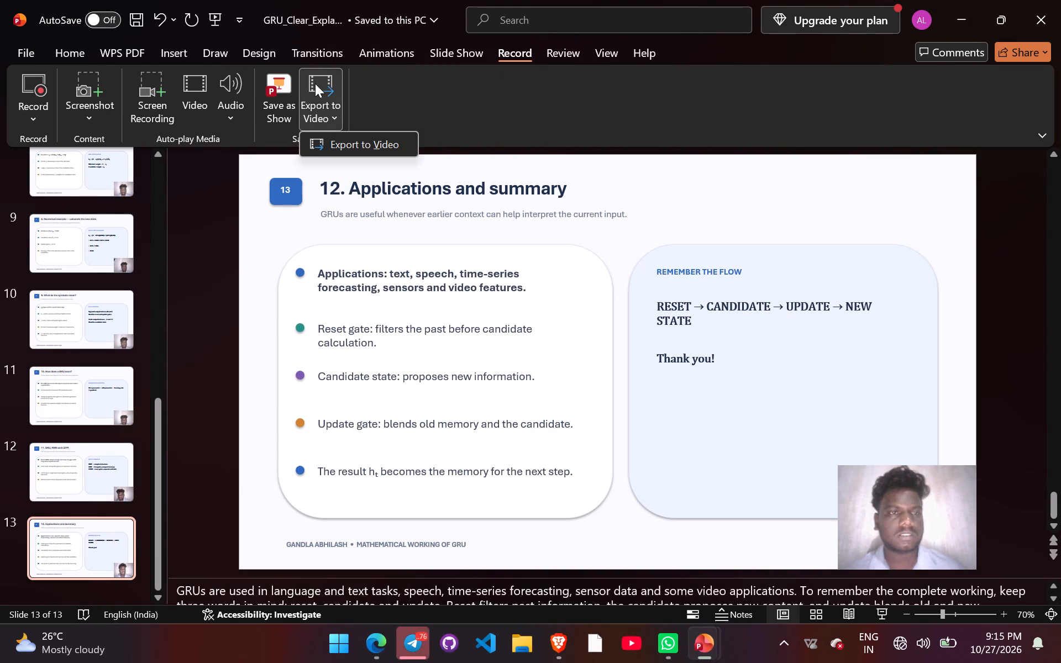
click(364, 143)
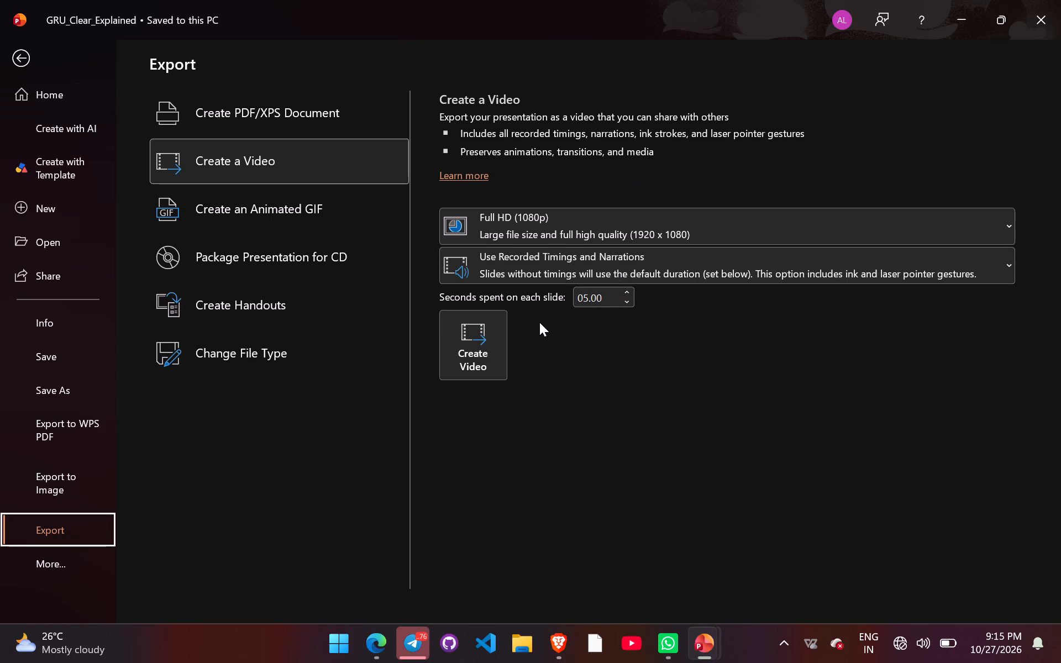
click(592, 218)
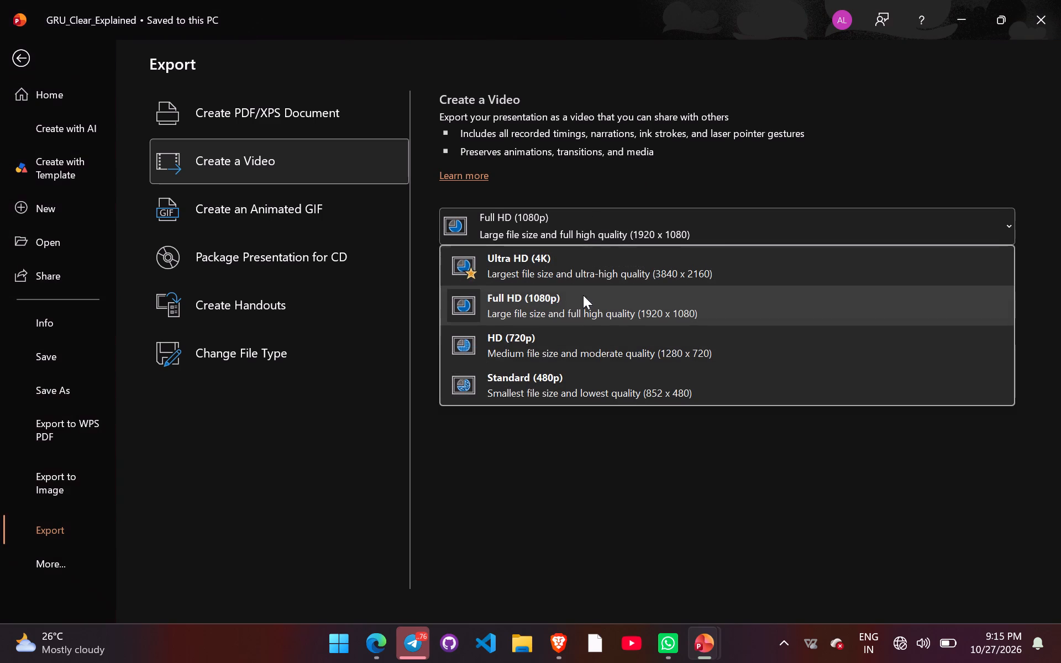
click(571, 341)
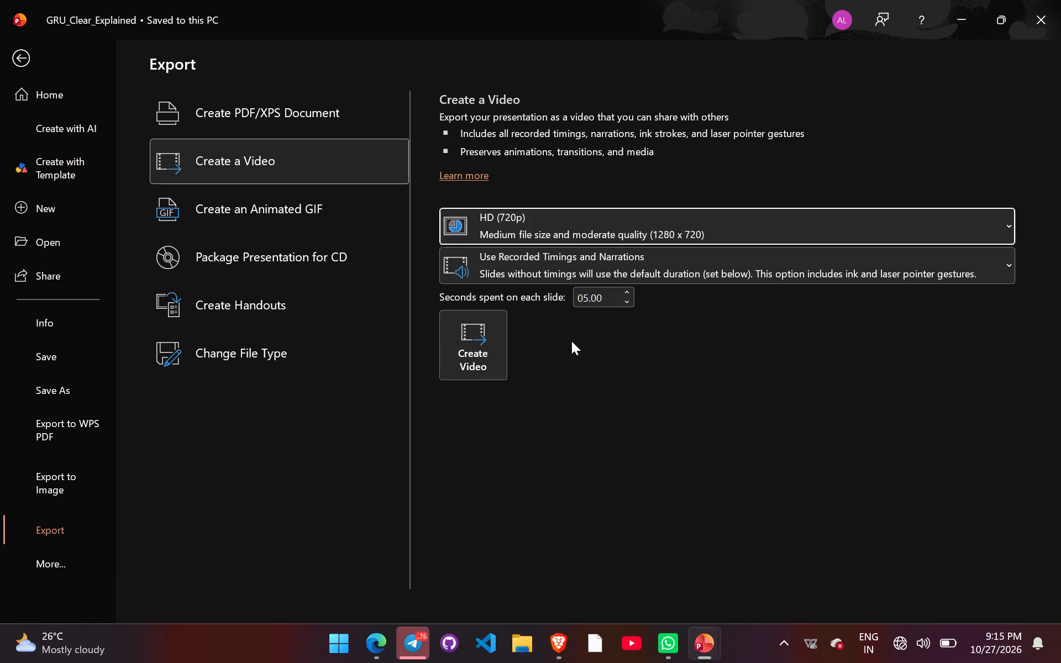
click(476, 344)
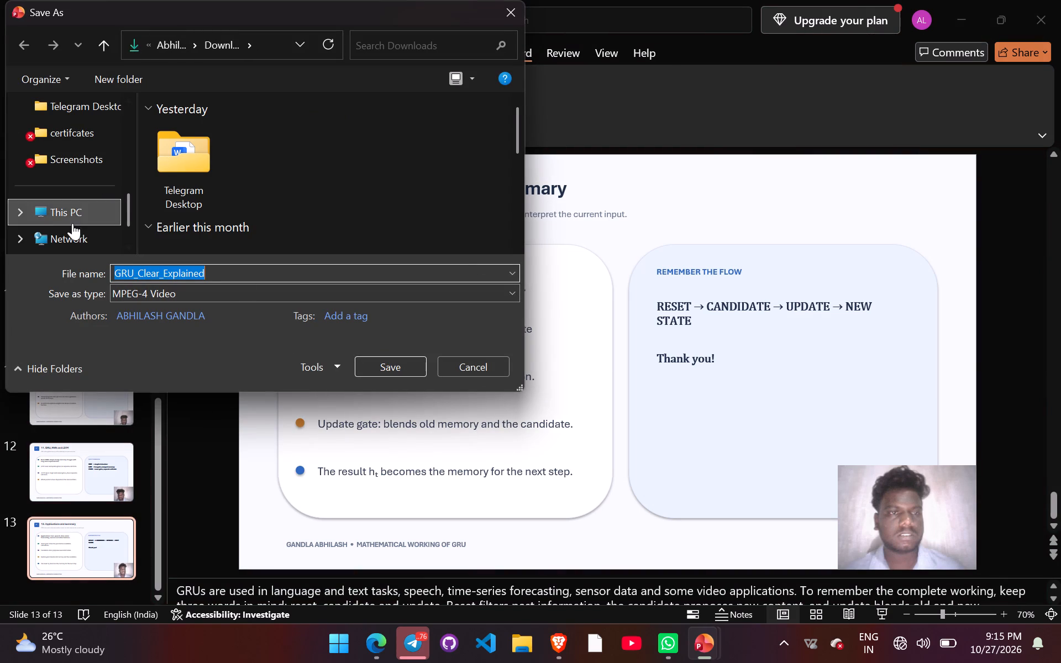
Open the Telegram Desktop folder inside Downloads as the save location for the exported video.
scroll(65, 228, down, 2)
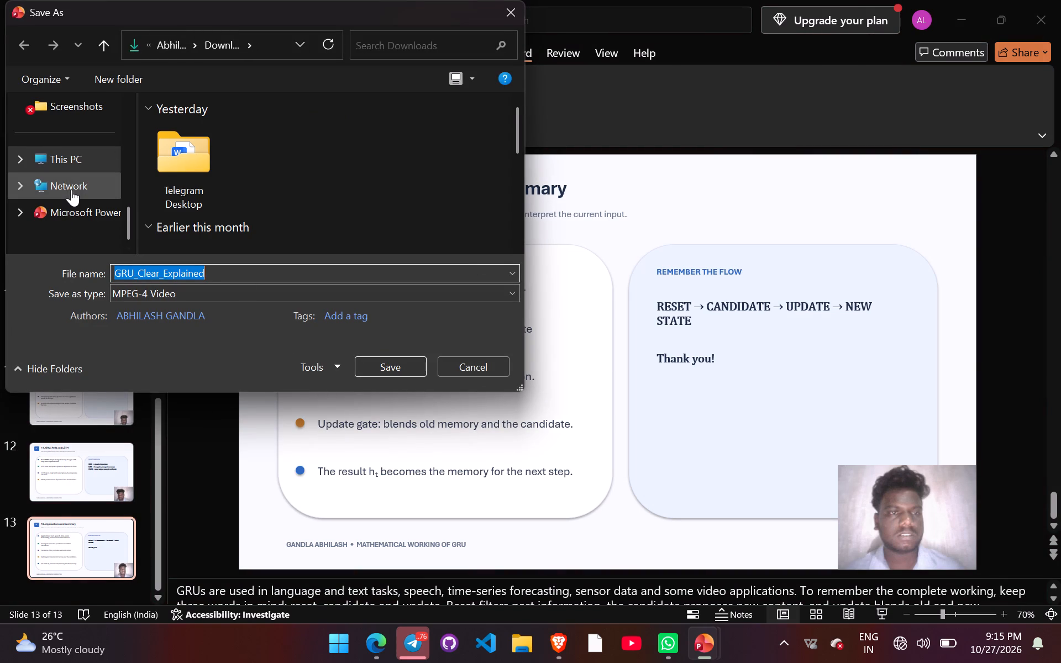
scroll(71, 212, up, 1)
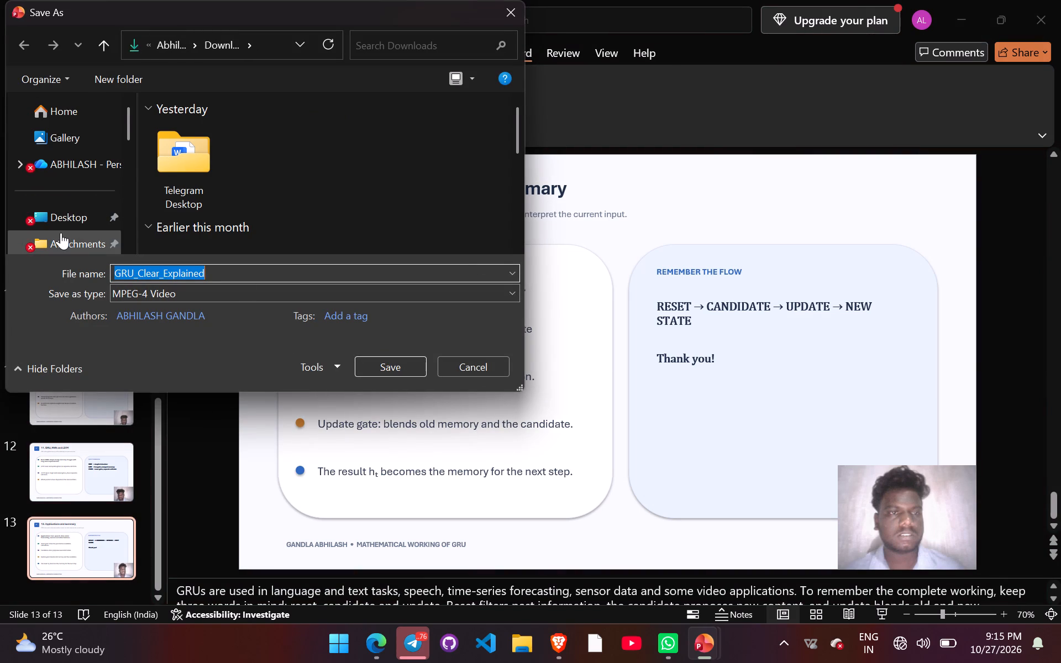
drag(130, 133, 130, 141)
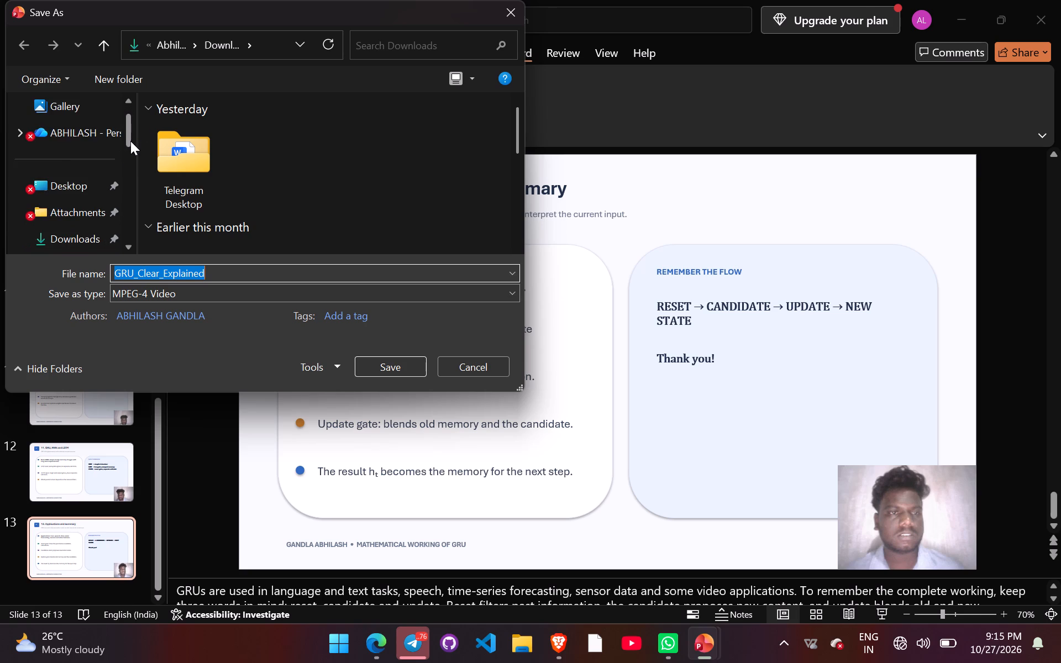
drag(130, 141, 130, 145)
click(84, 206)
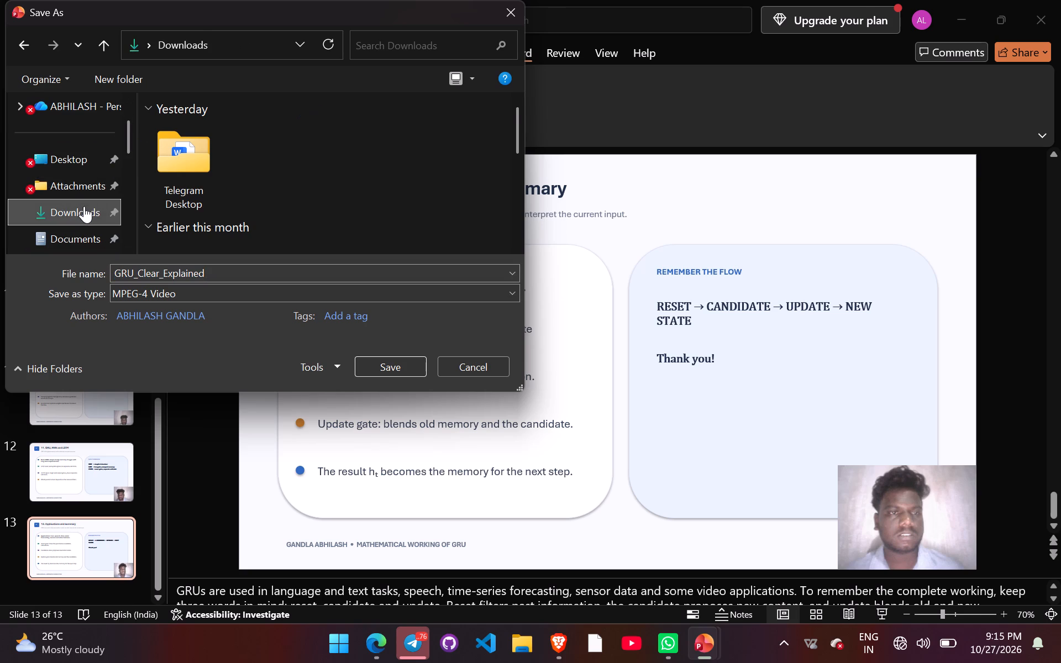
click(194, 159)
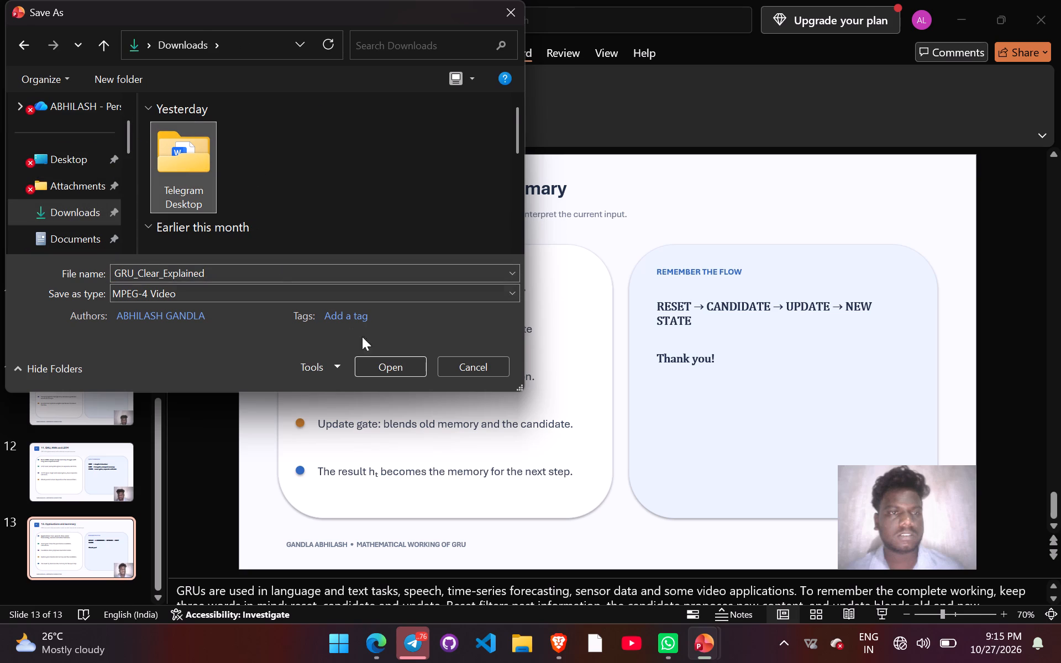
click(344, 167)
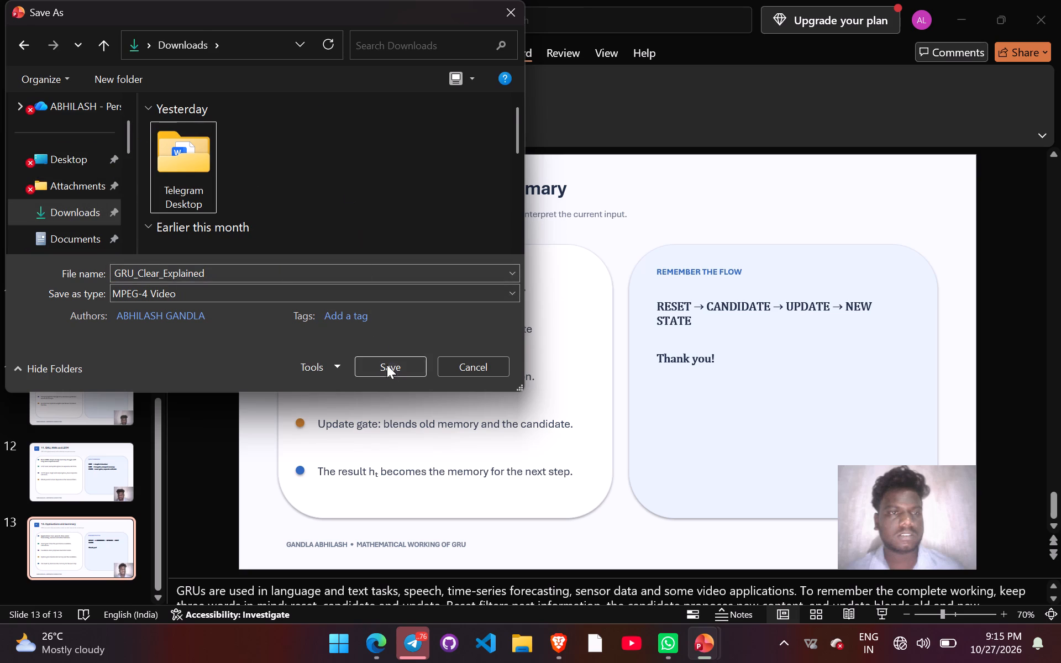
click(387, 365)
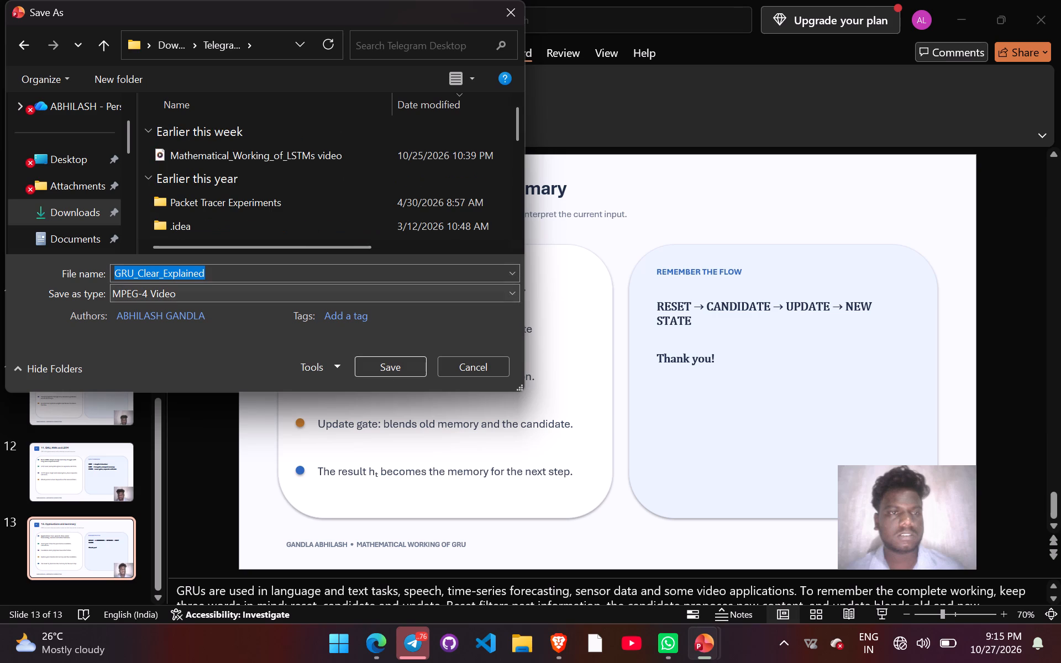
Name the MPEG-4 video GRU EXPLAINAION VIDEO and save it to start the export.
click(272, 272)
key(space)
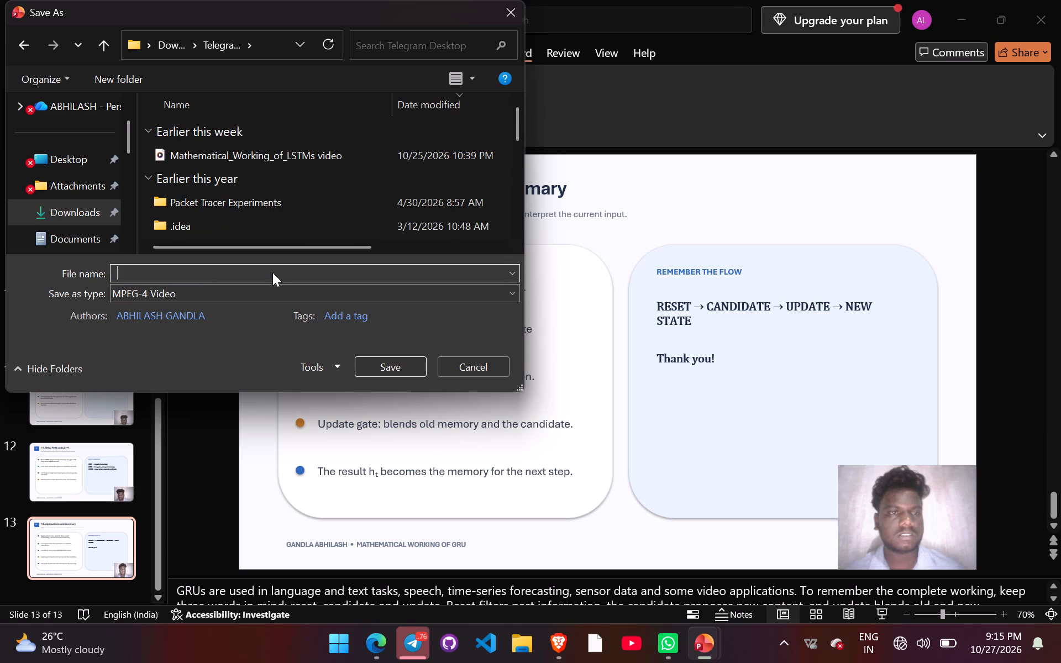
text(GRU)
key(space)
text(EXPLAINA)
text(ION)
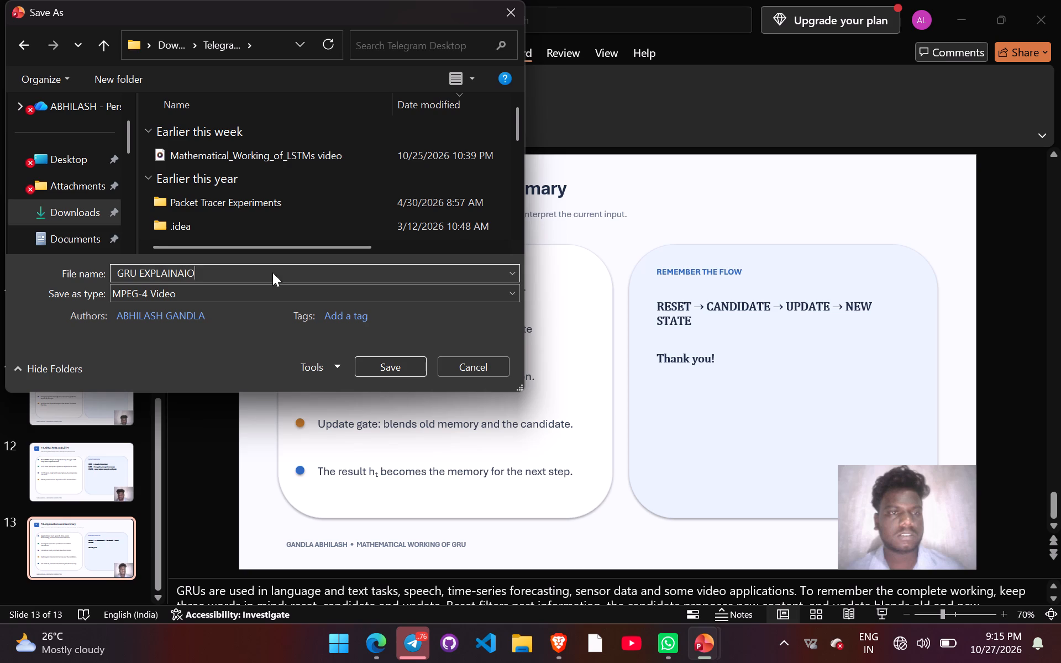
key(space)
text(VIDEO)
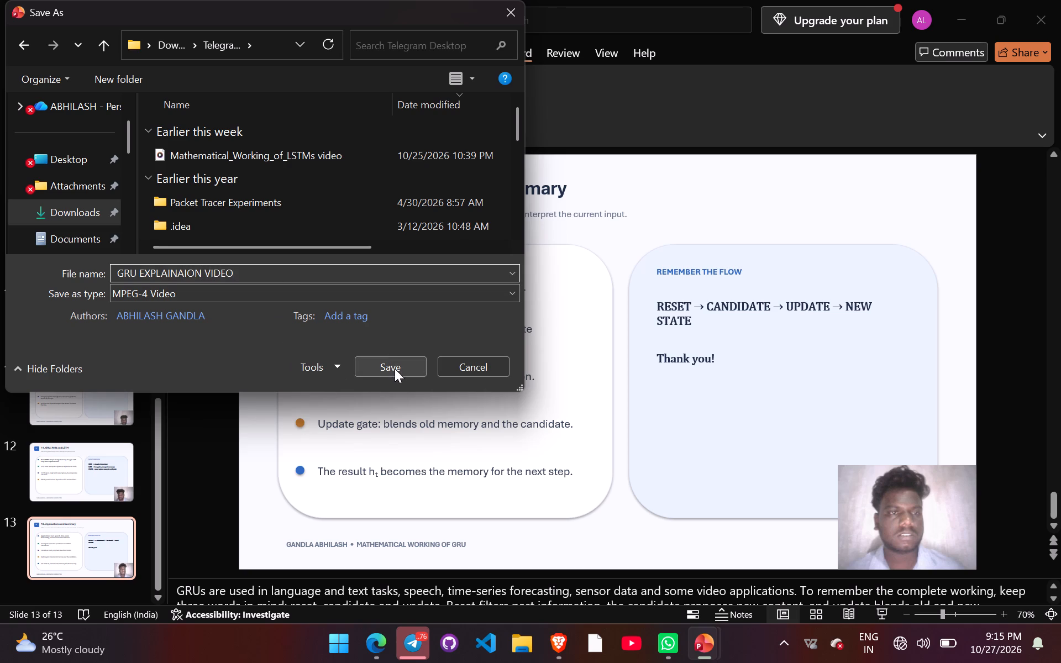
click(395, 369)
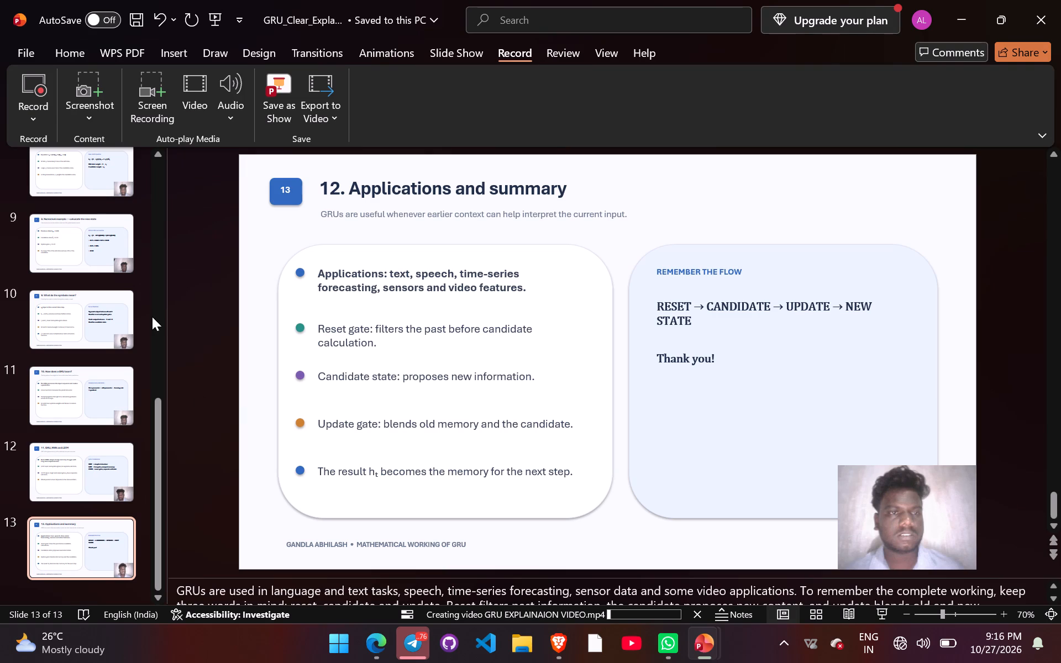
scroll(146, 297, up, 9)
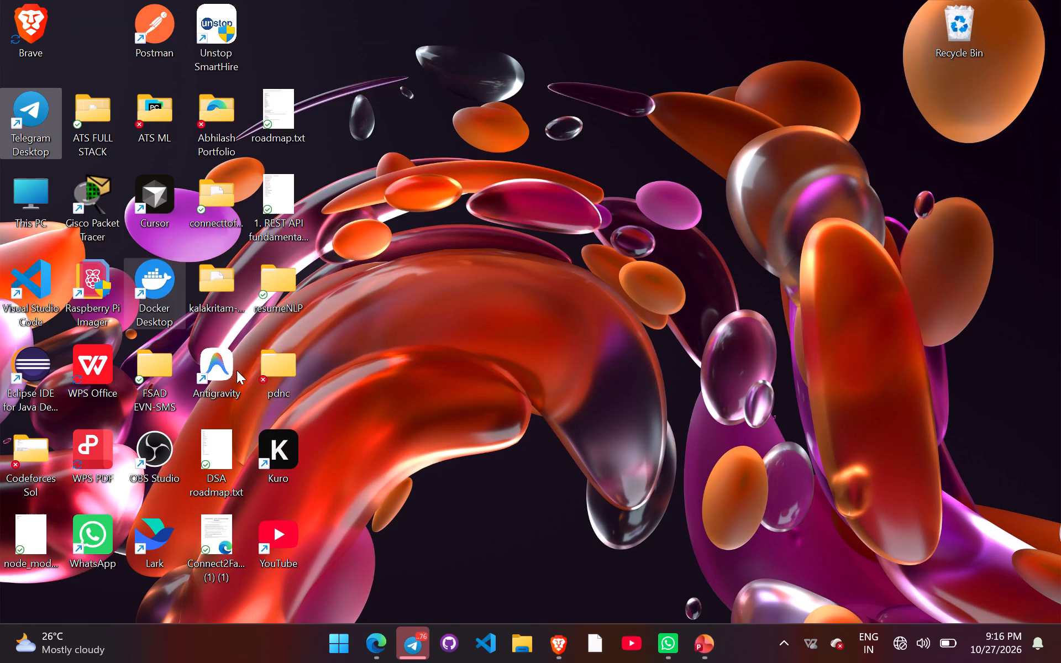
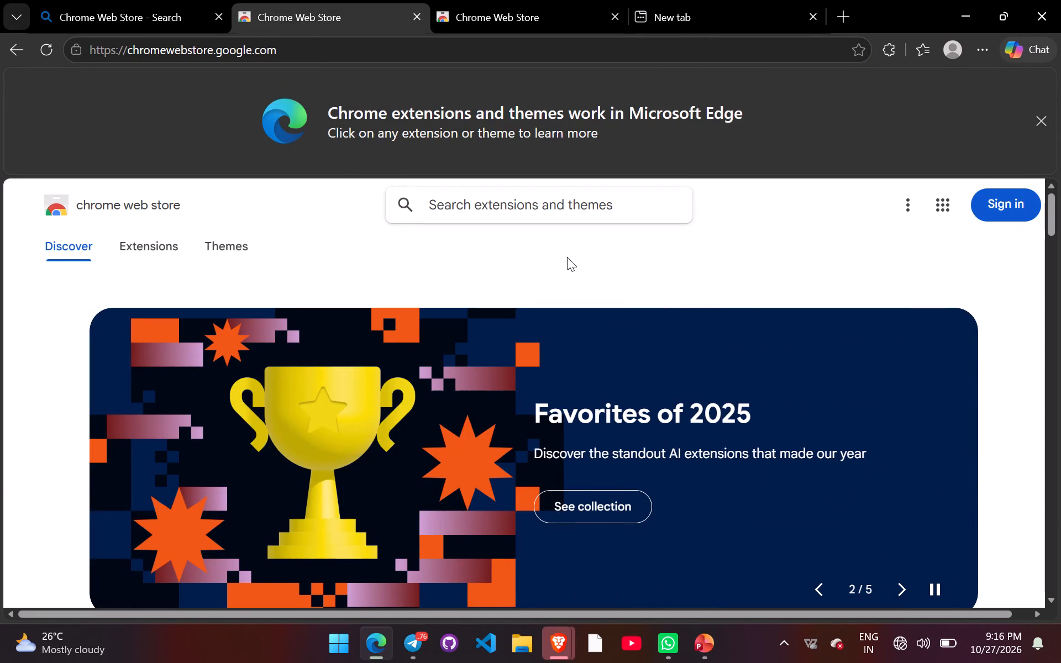
Open a new Brave browser window from the desktop.
double_click(26, 22)
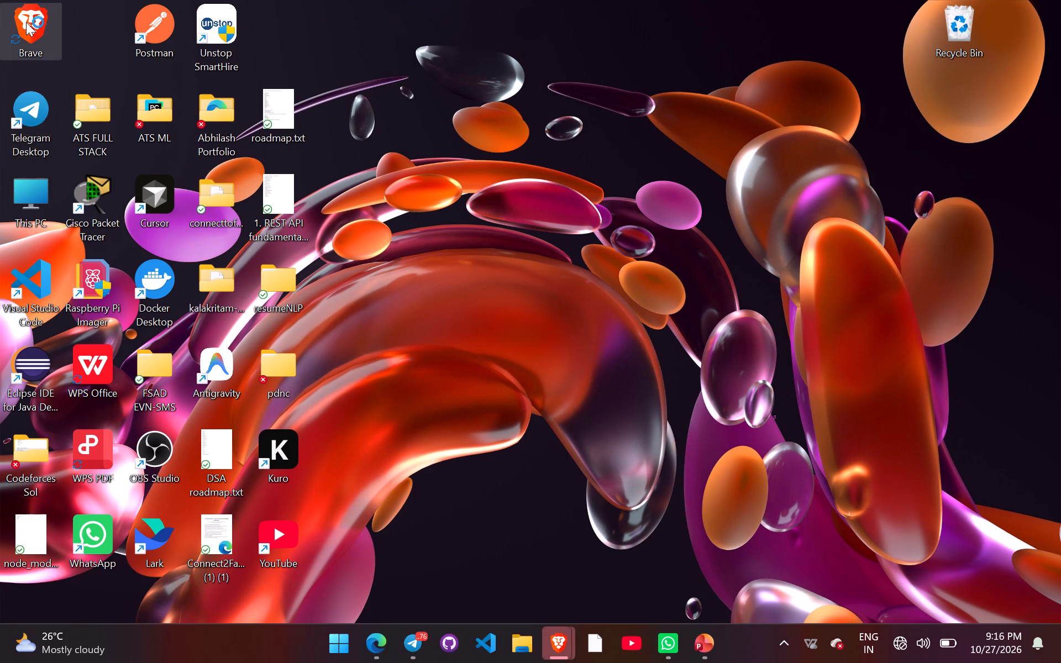
double_click(329, 18)
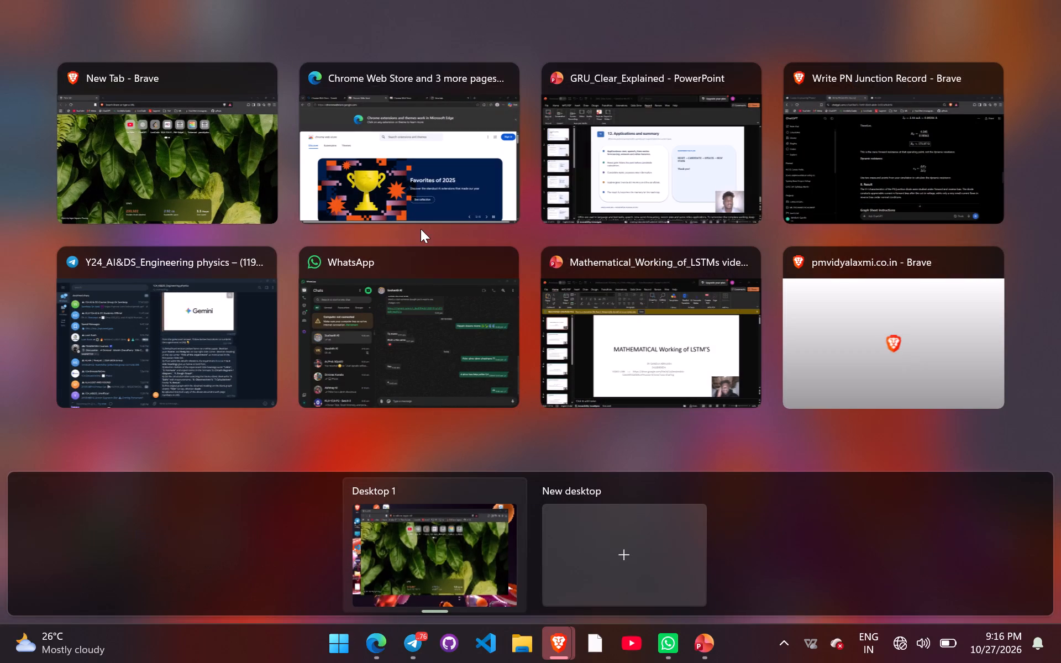
Switch to the GRU_Clear_Explained presentation in PowerPoint and go back to the title slide with the VIDEO LINK box.
click(629, 171)
scroll(408, 362, up, 7)
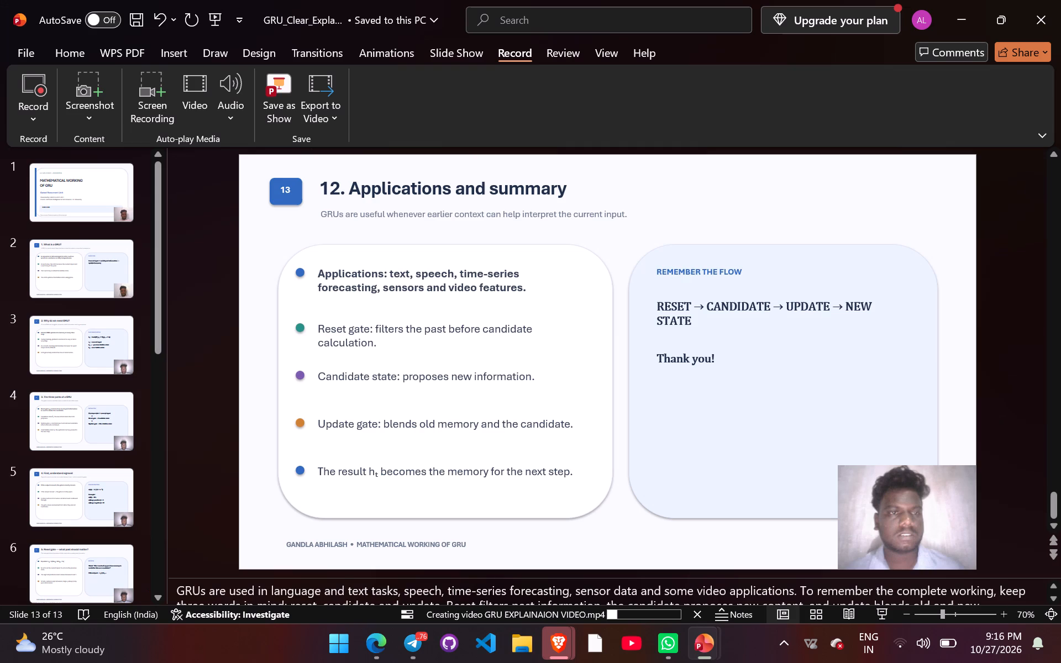
scroll(408, 362, up, 1)
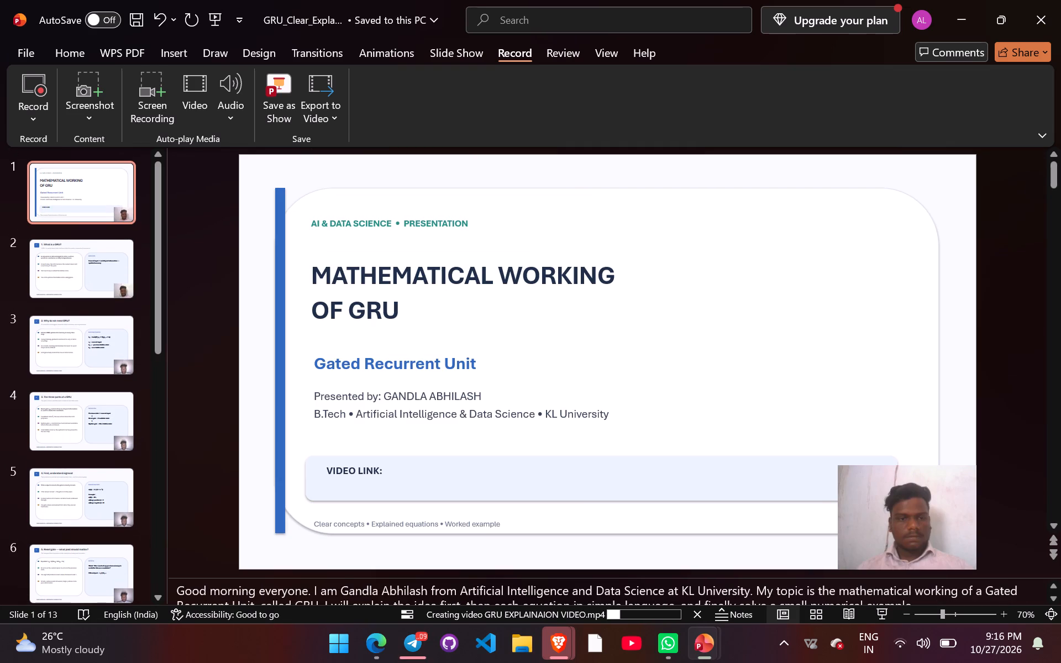
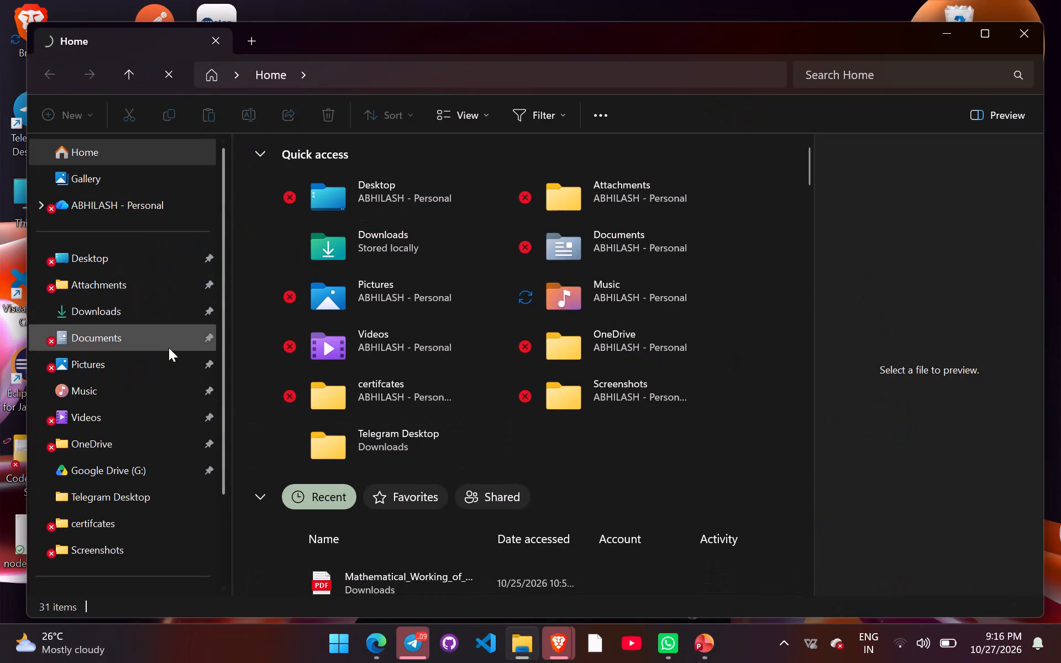
Open the Telegram Desktop folder inside Downloads and check the exported GRU EXPLAINAION VIDEO file and its available actions.
double_click(380, 31)
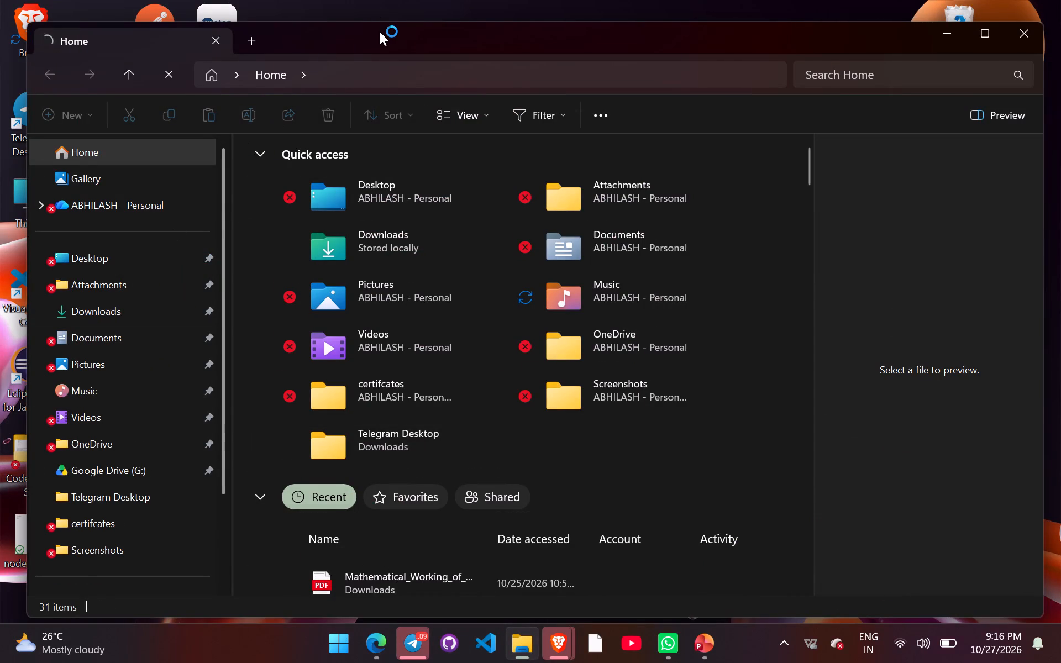
click(79, 274)
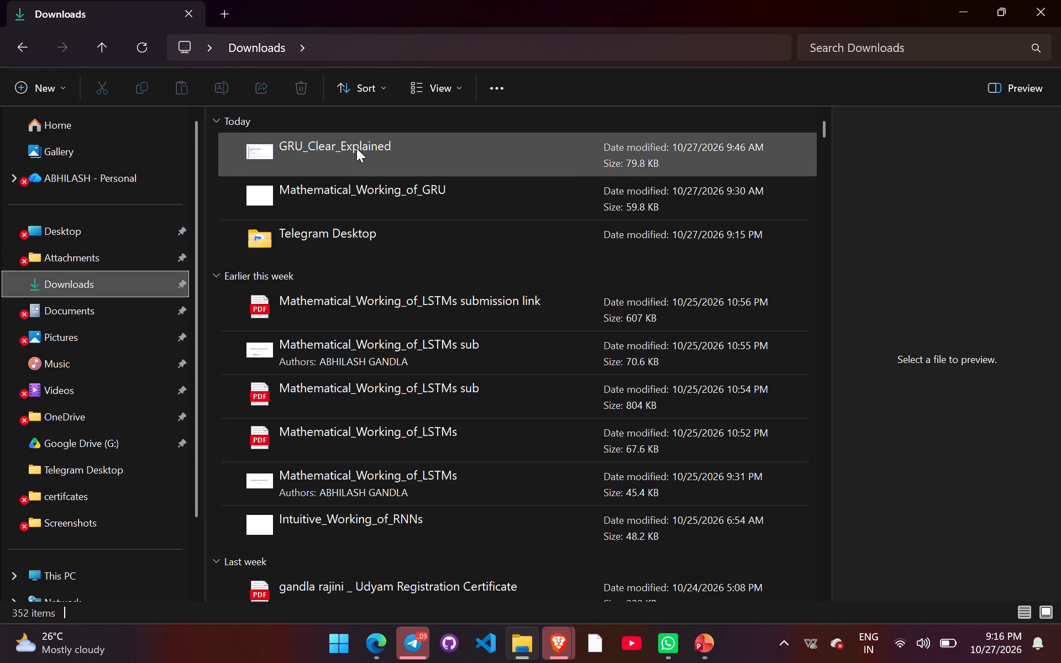
double_click(327, 252)
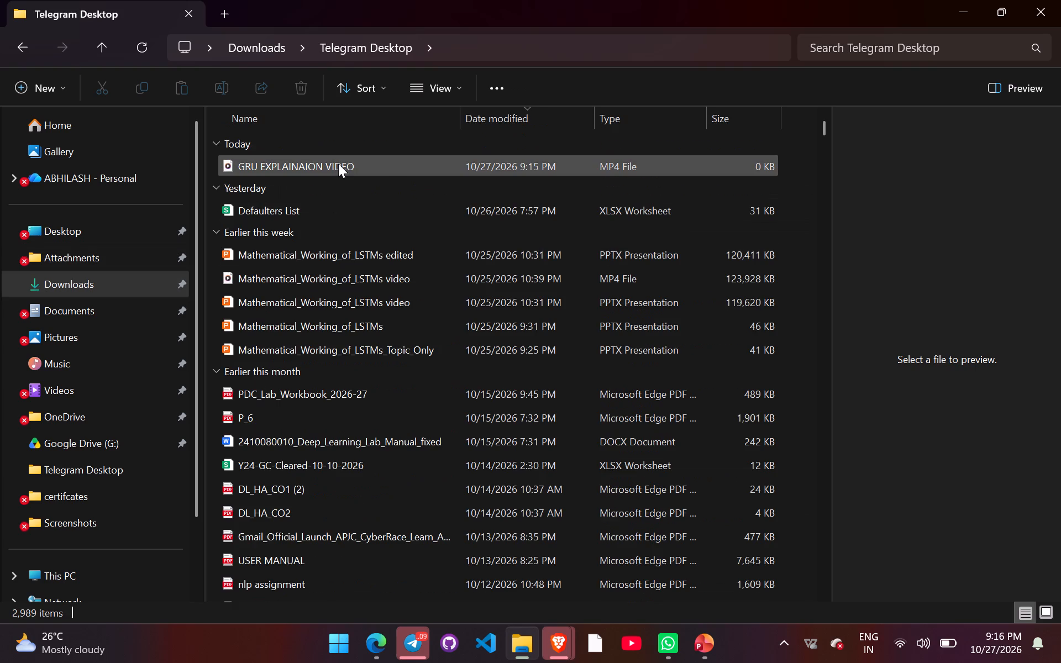
right_click(338, 164)
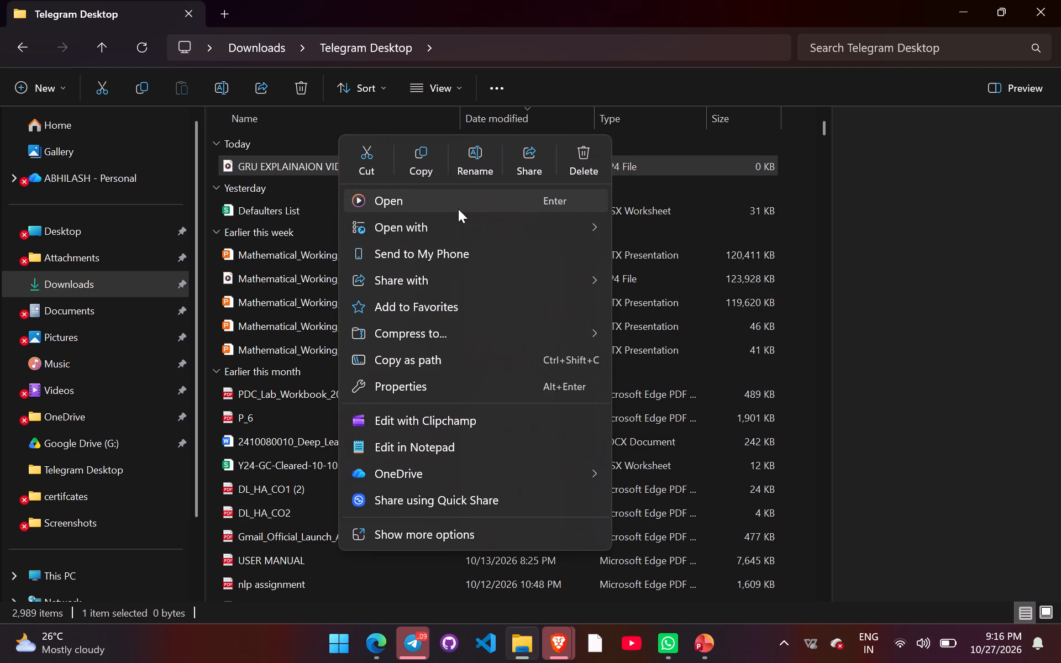
click(1006, 196)
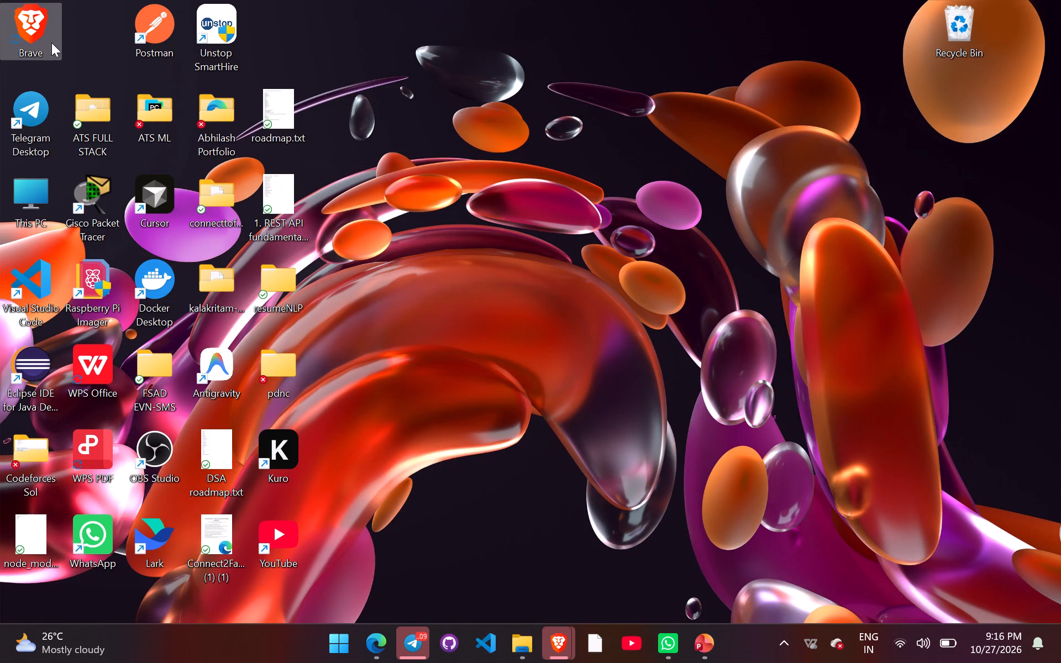
Switch to the Brave browser in a maximized window and search the web for google drive.
double_click(28, 14)
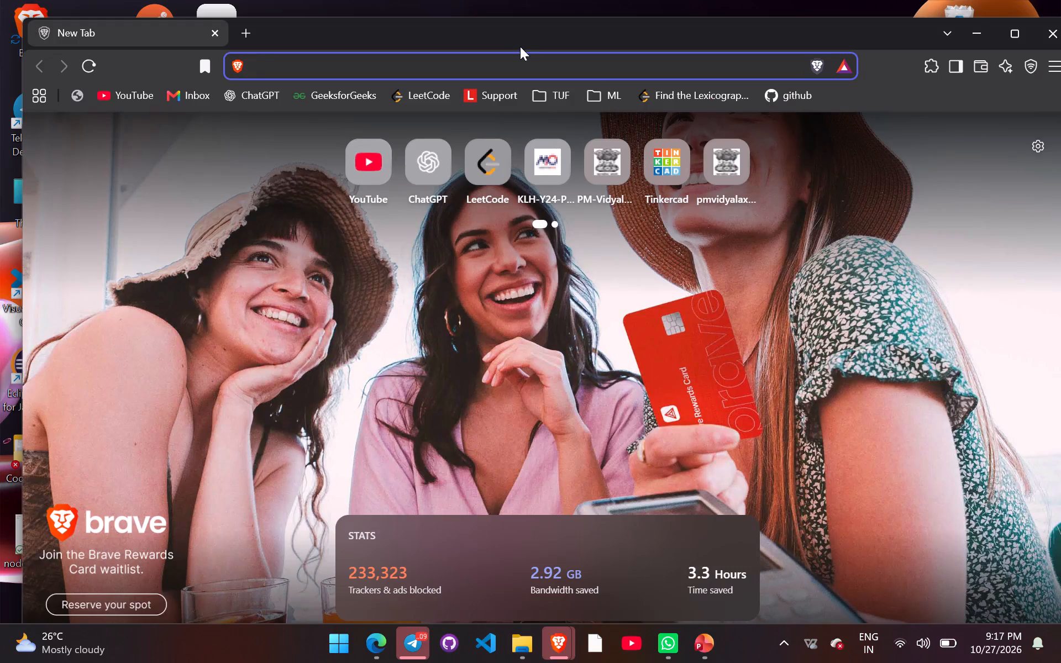
double_click(511, 37)
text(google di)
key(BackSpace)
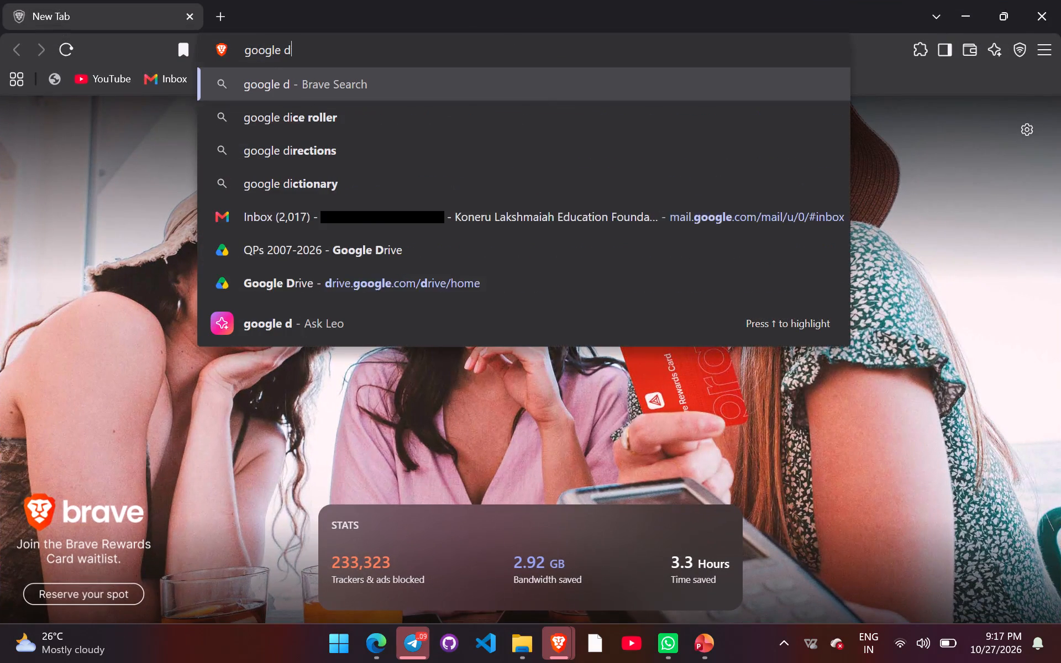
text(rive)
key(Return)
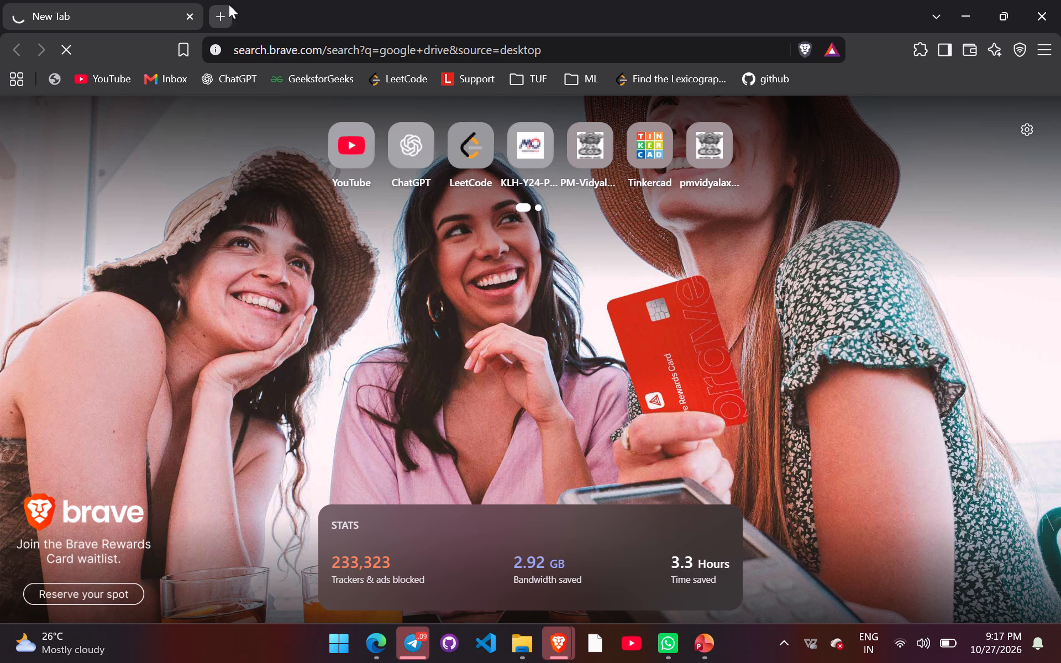
Search the web for "google drive" in a new tab and open Drive's home page through the Google Workspace Drive sign-in.
click(245, 264)
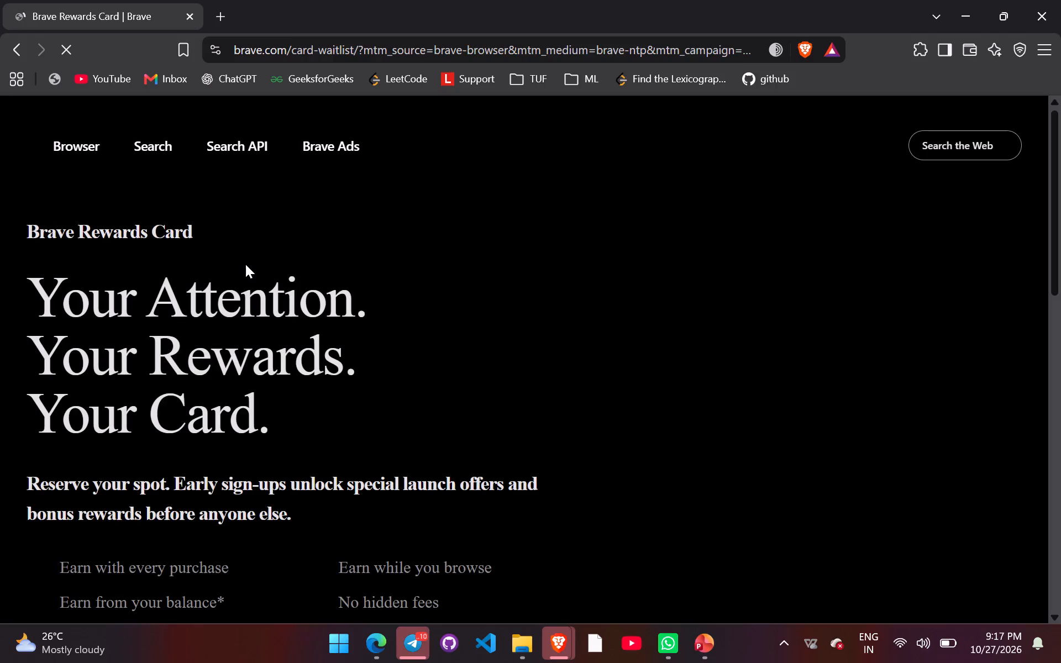
click(217, 27)
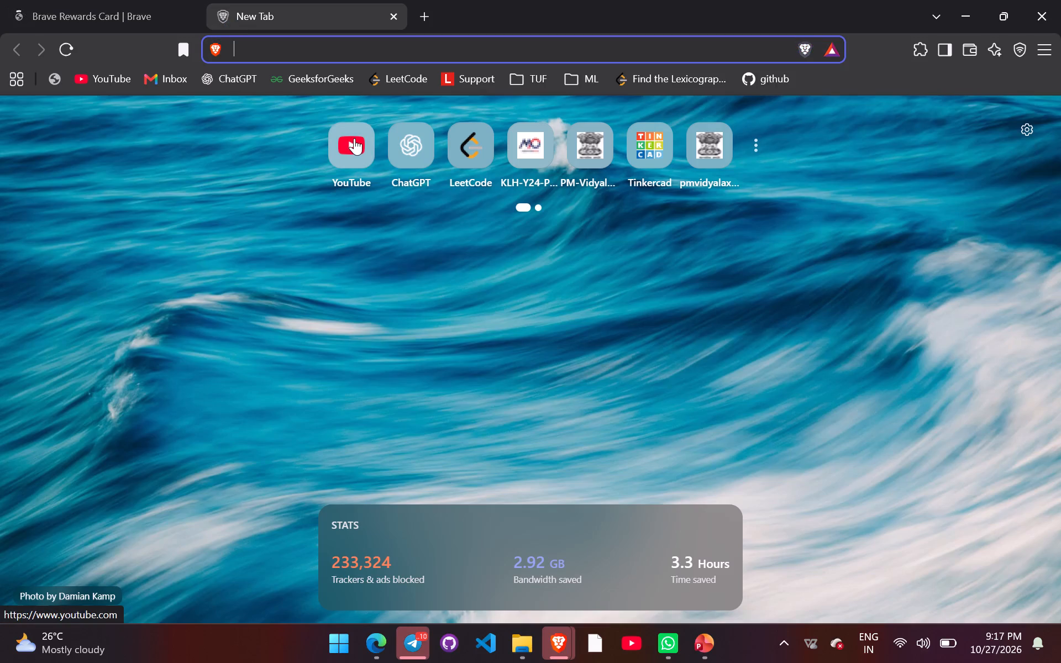
text(google drive)
key(Return)
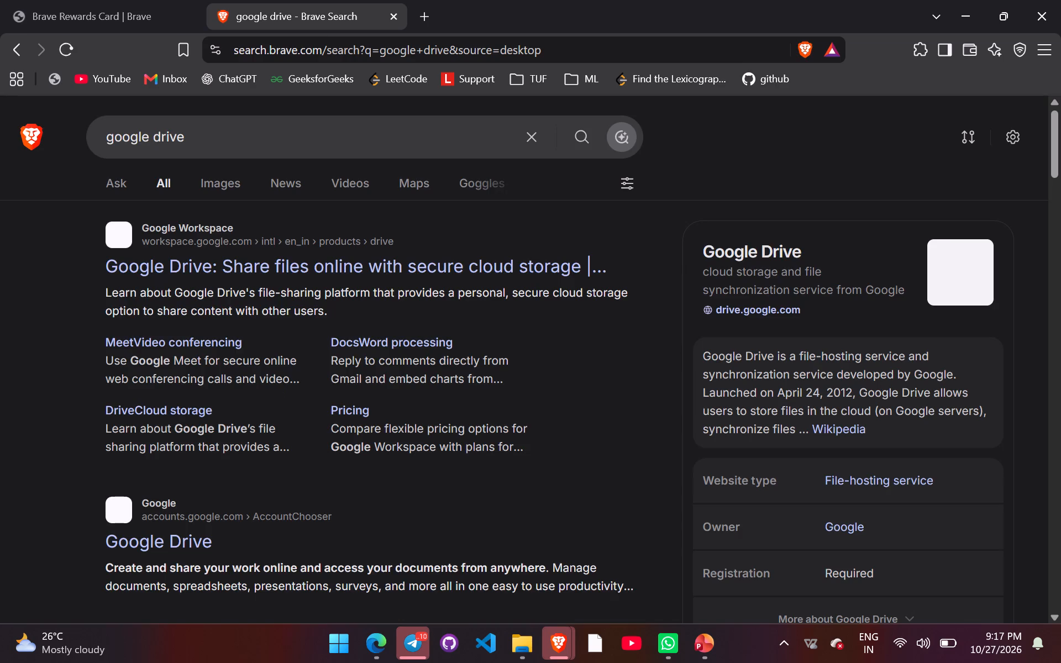
click(300, 261)
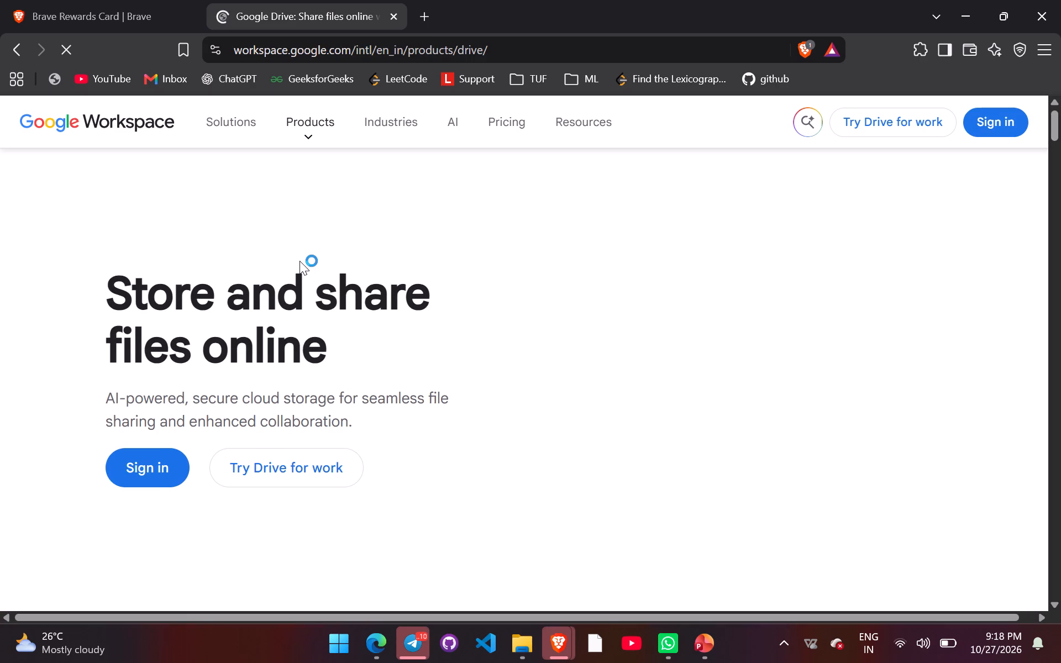
scroll(318, 356, down, 1)
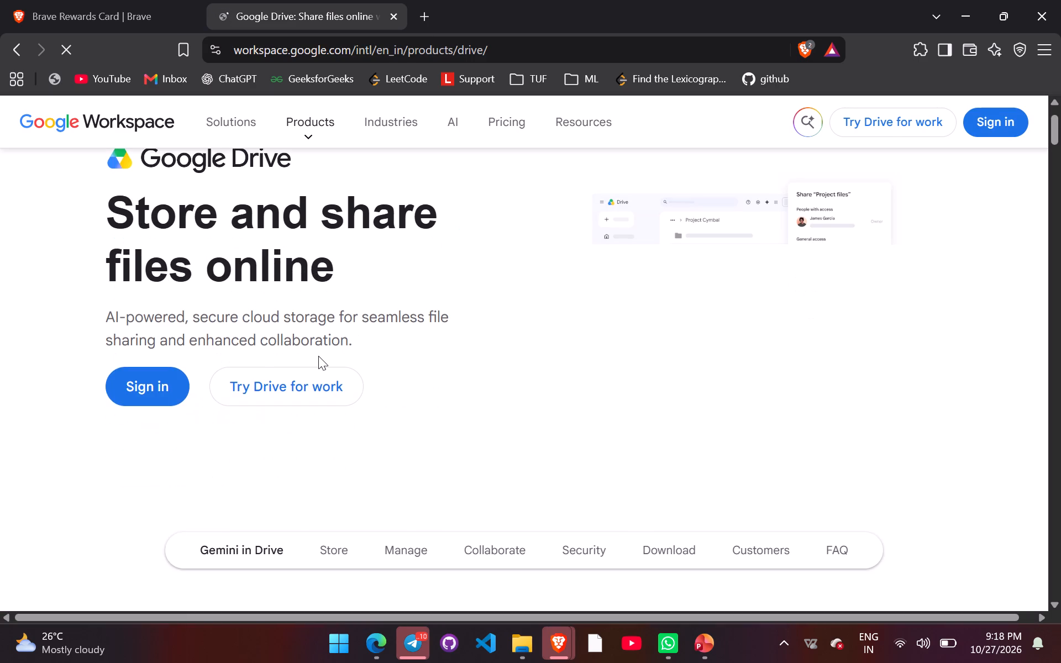
click(163, 390)
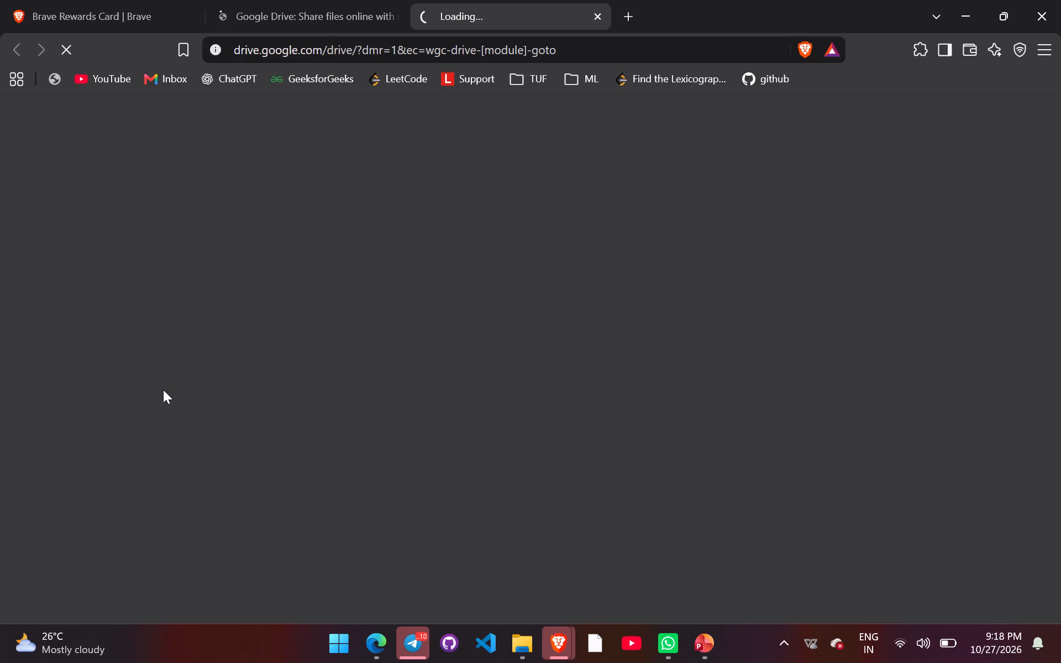
click(319, 0)
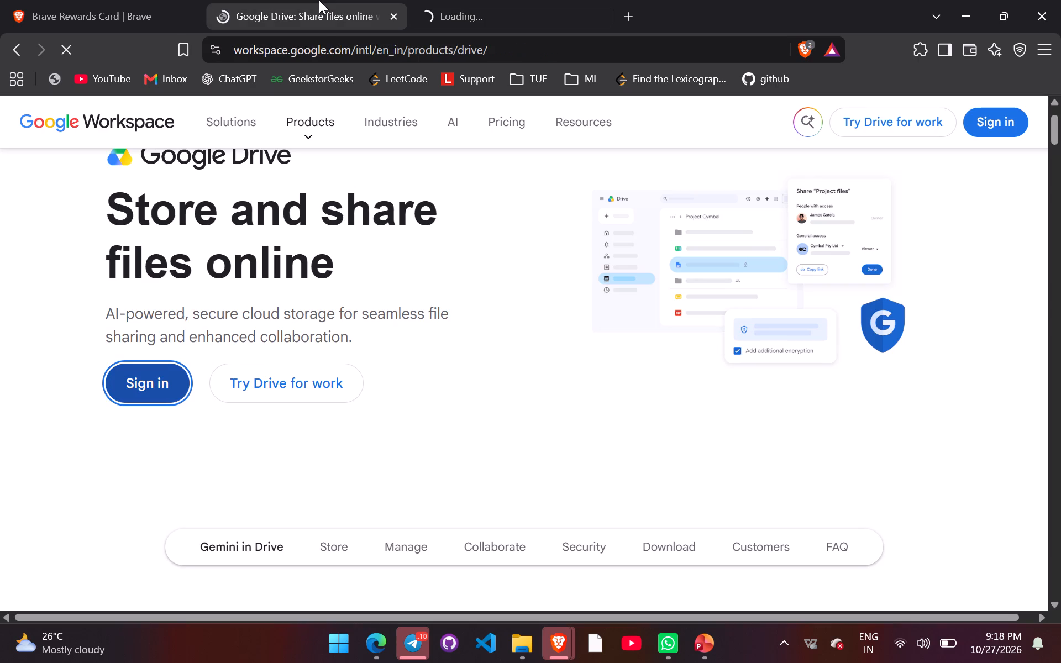
scroll(322, 304, down, 4)
scroll(322, 304, up, 5)
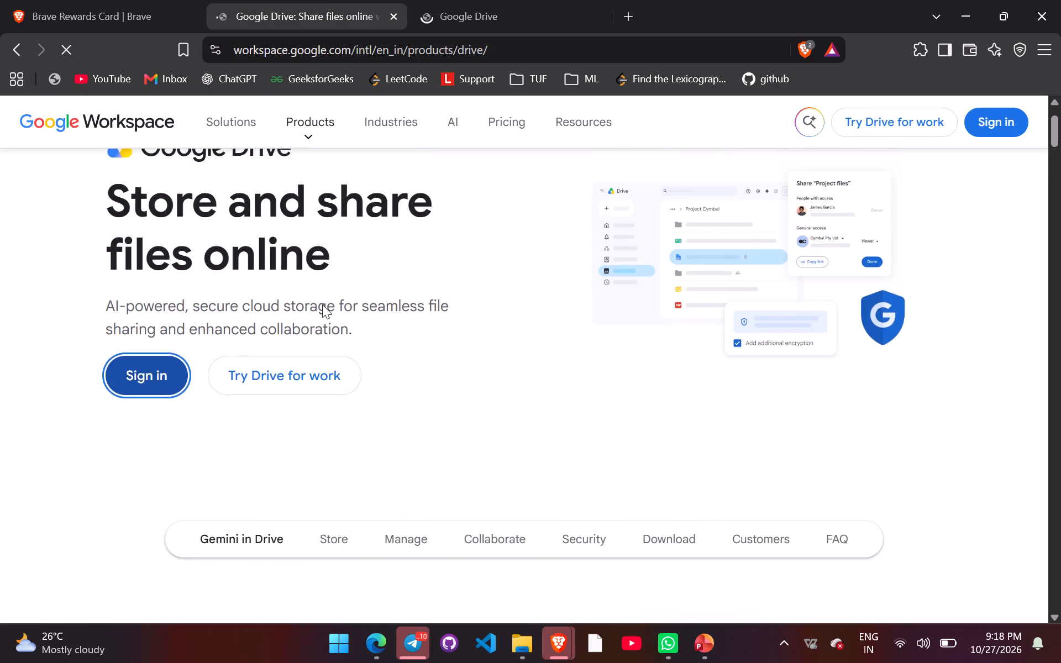
scroll(322, 304, up, 2)
click(509, 0)
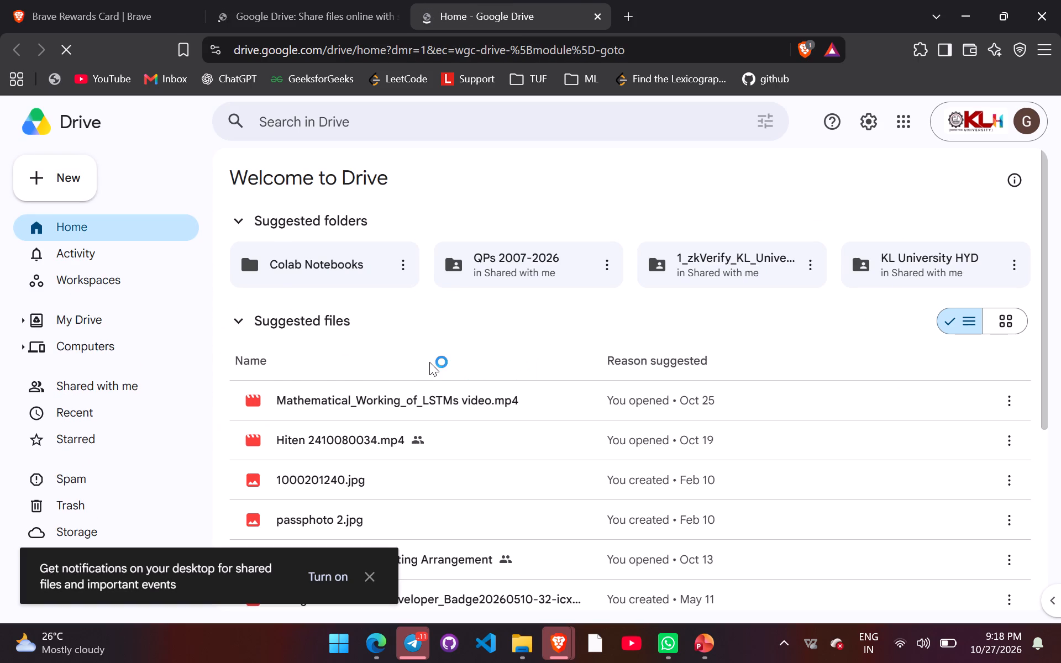
Start a new file upload in Google Drive.
click(77, 172)
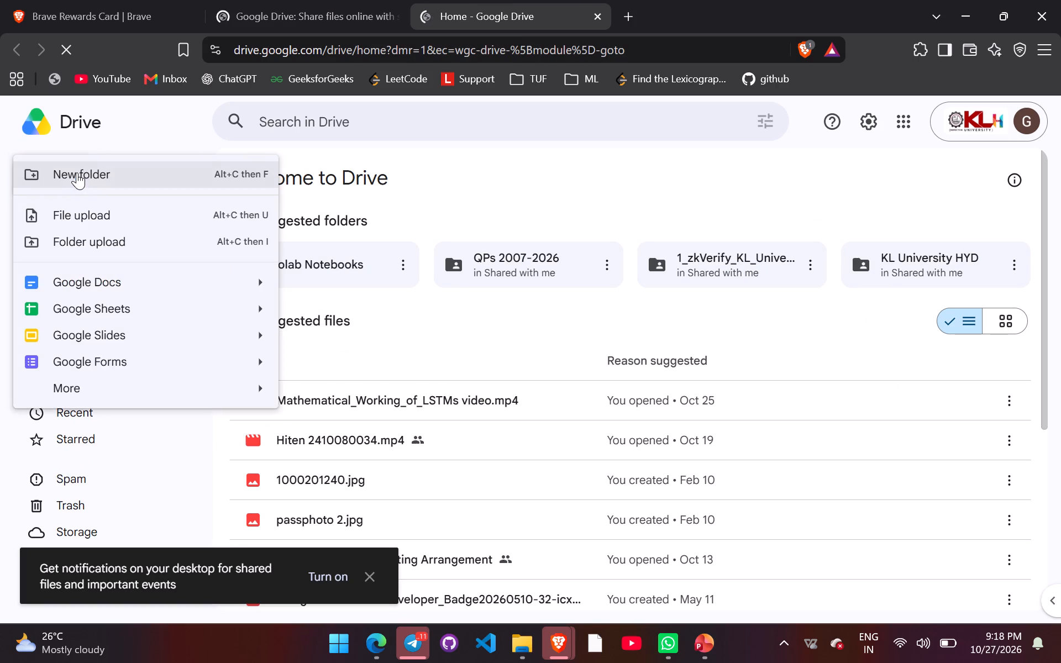
click(114, 209)
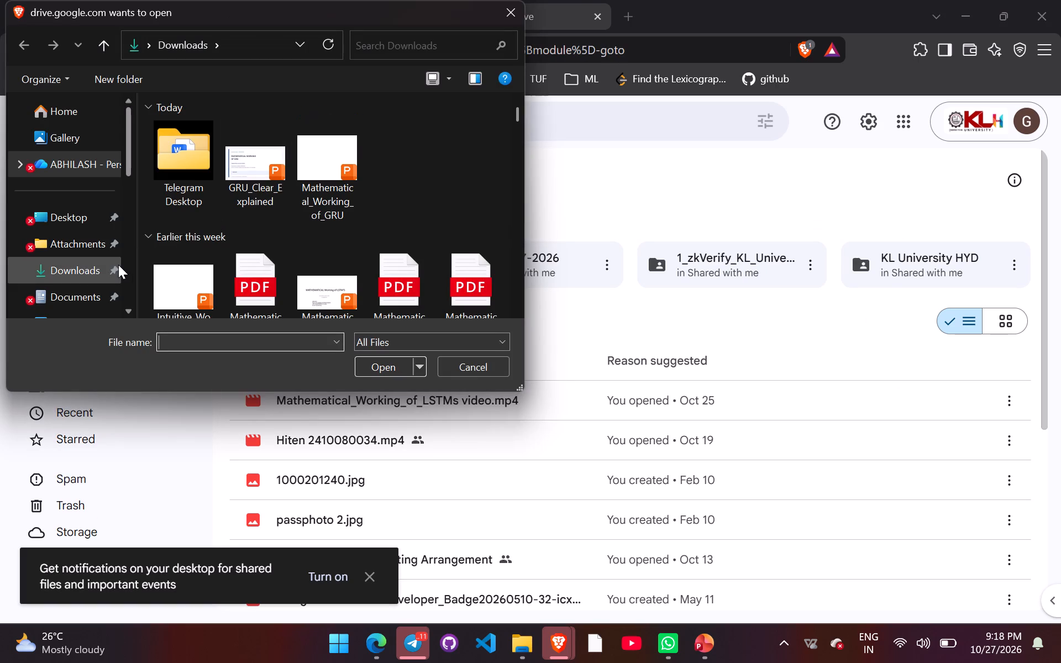
Try to upload GRU EXPLAINAION VIDEO from the Telegram Desktop folder inside Downloads.
click(95, 260)
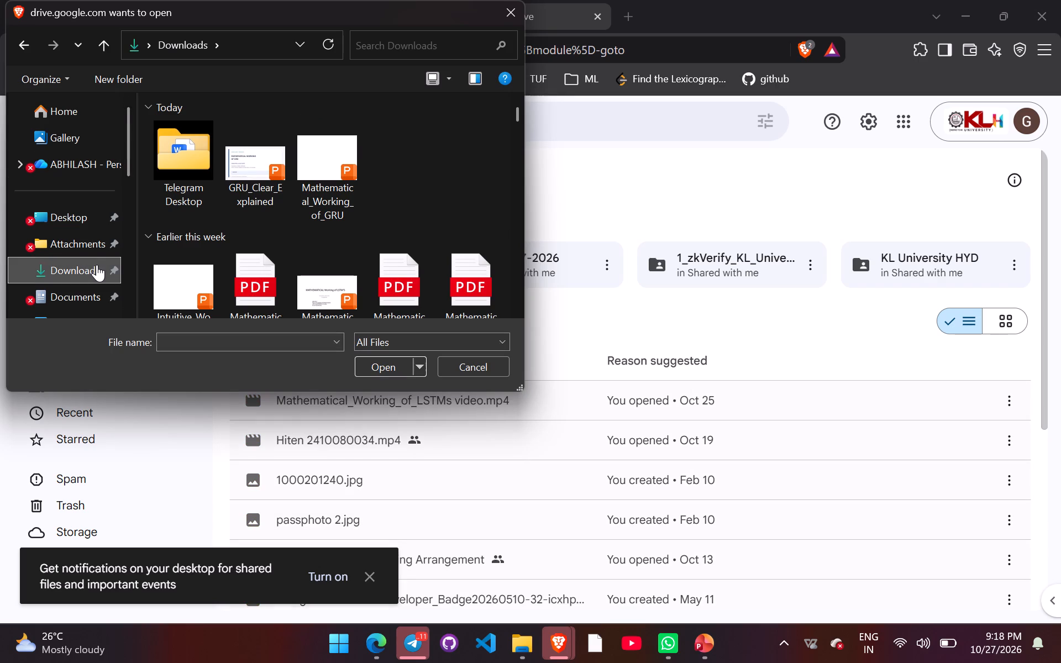
double_click(97, 265)
scroll(243, 229, down, 1)
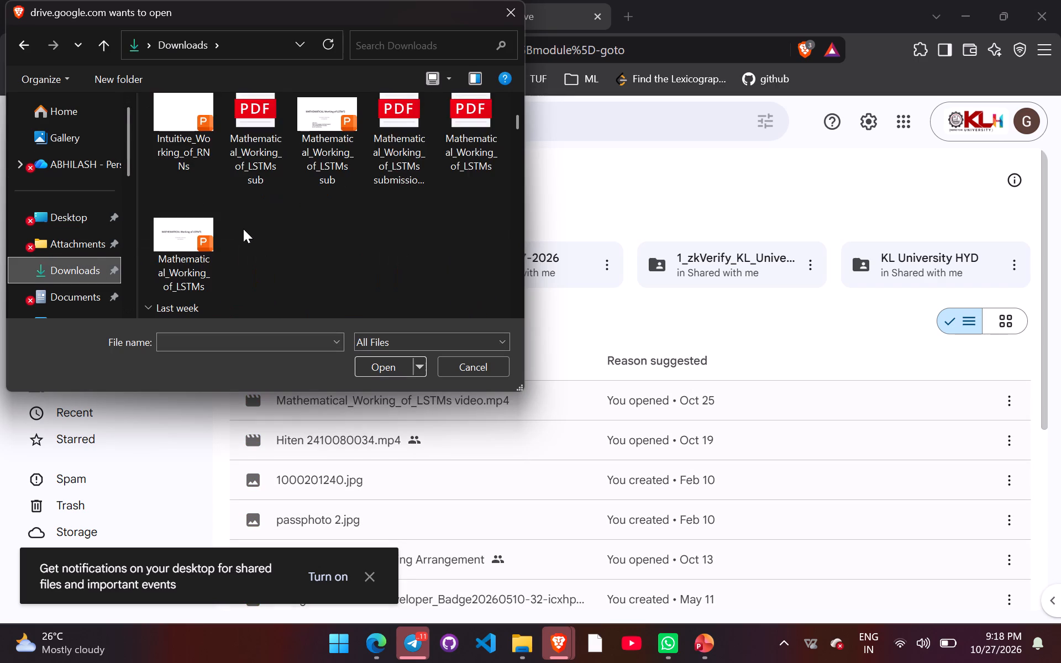
scroll(243, 229, up, 5)
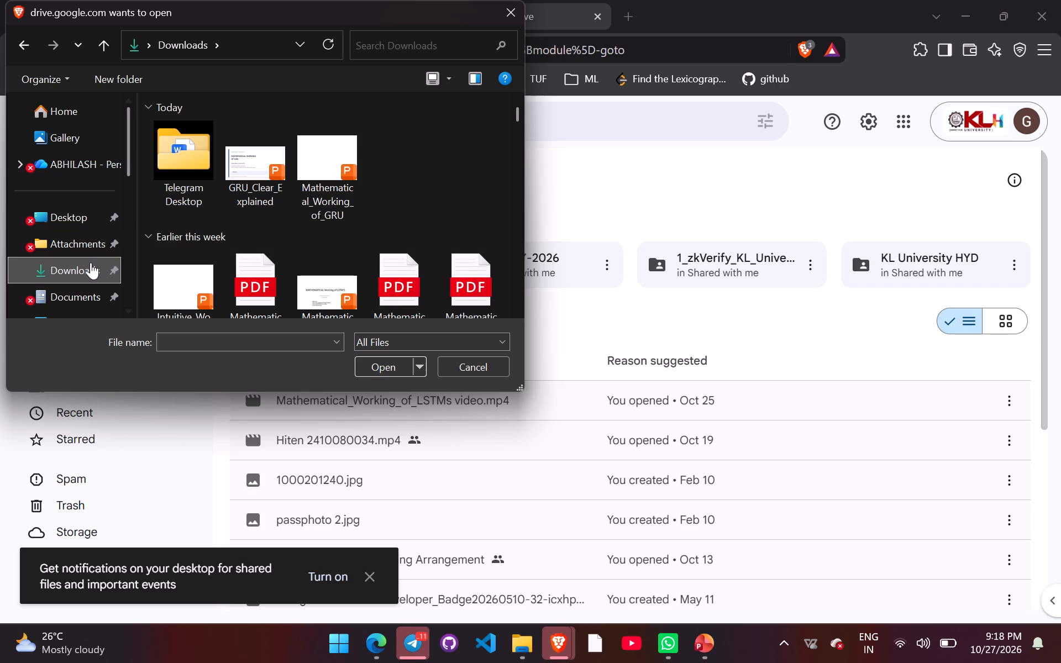
click(87, 288)
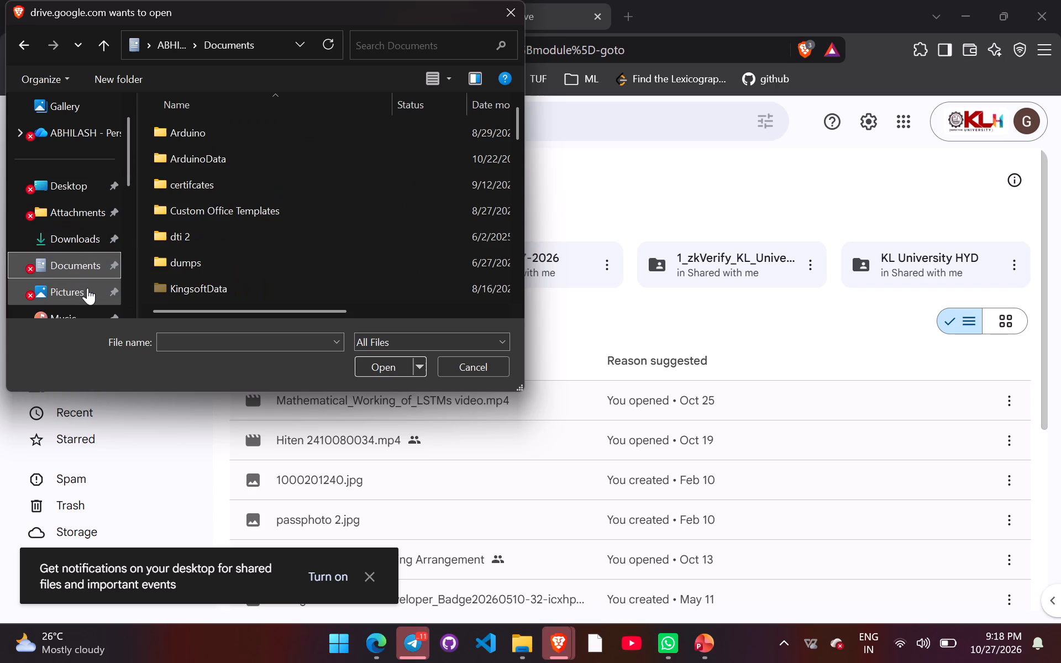
click(80, 243)
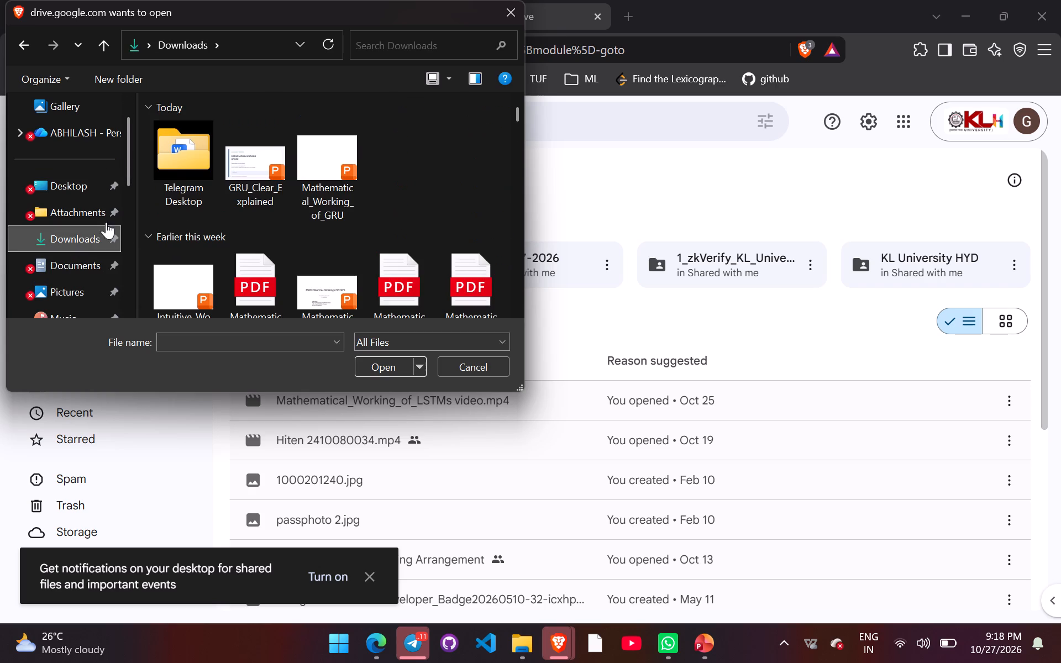
double_click(183, 172)
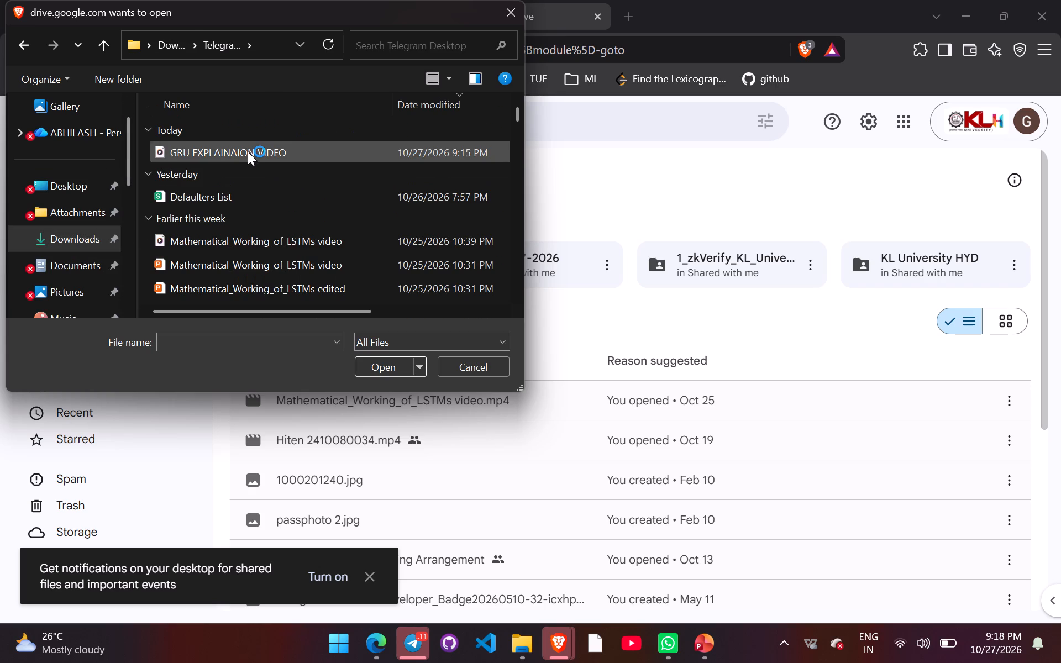
click(248, 151)
click(382, 364)
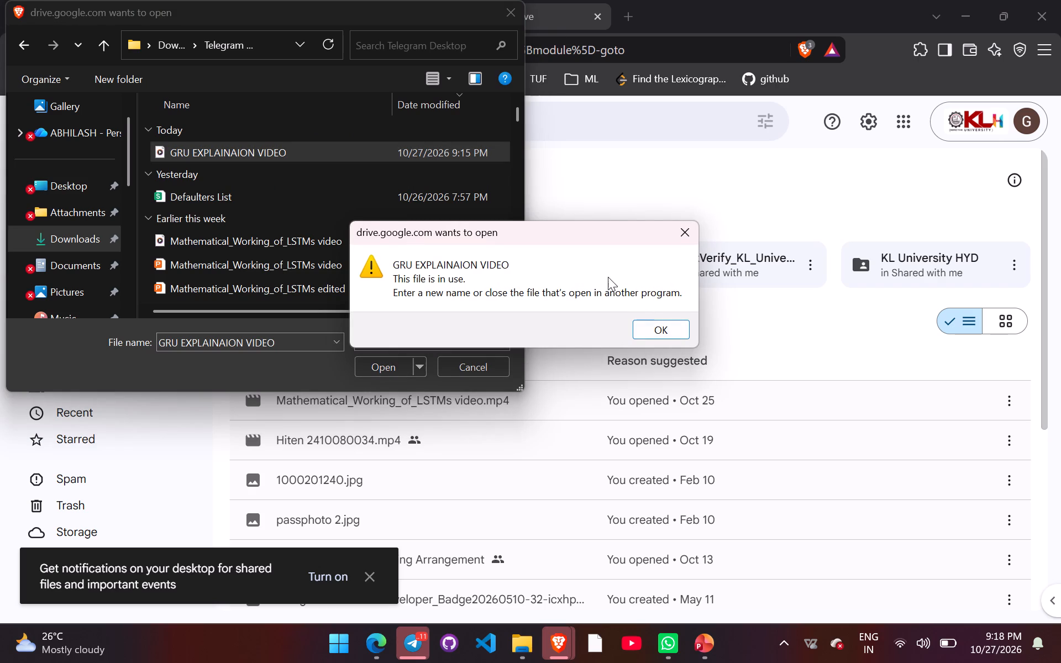
click(673, 235)
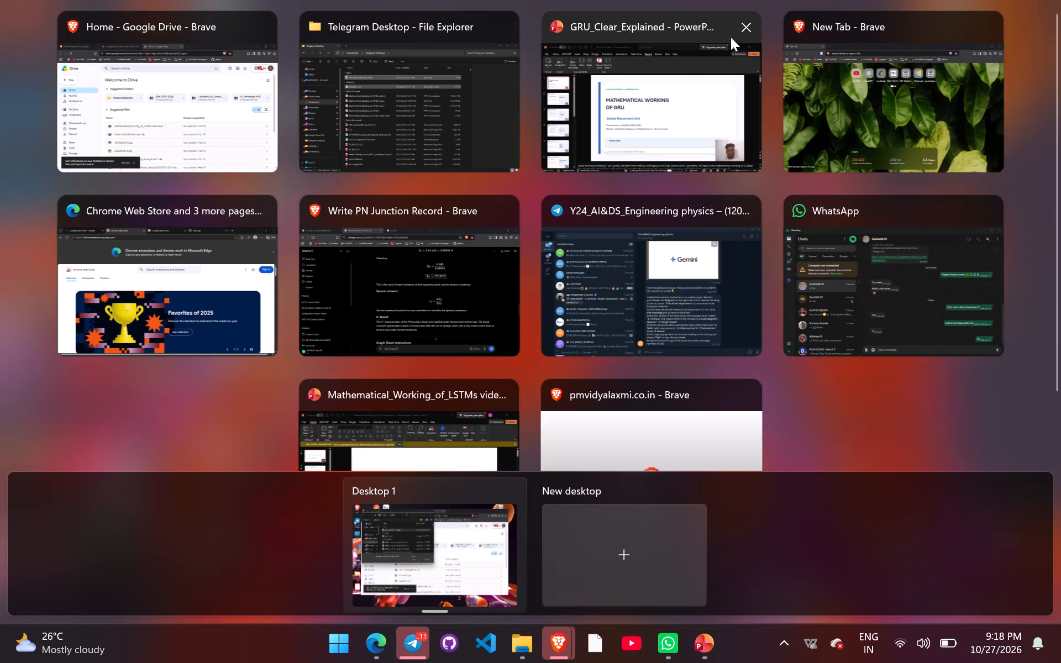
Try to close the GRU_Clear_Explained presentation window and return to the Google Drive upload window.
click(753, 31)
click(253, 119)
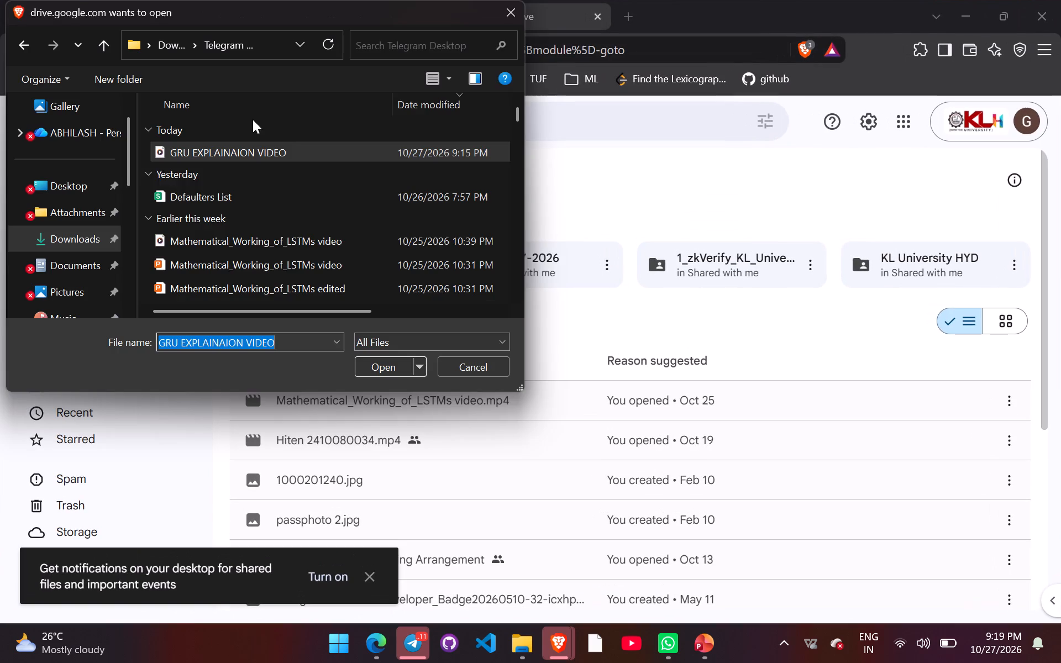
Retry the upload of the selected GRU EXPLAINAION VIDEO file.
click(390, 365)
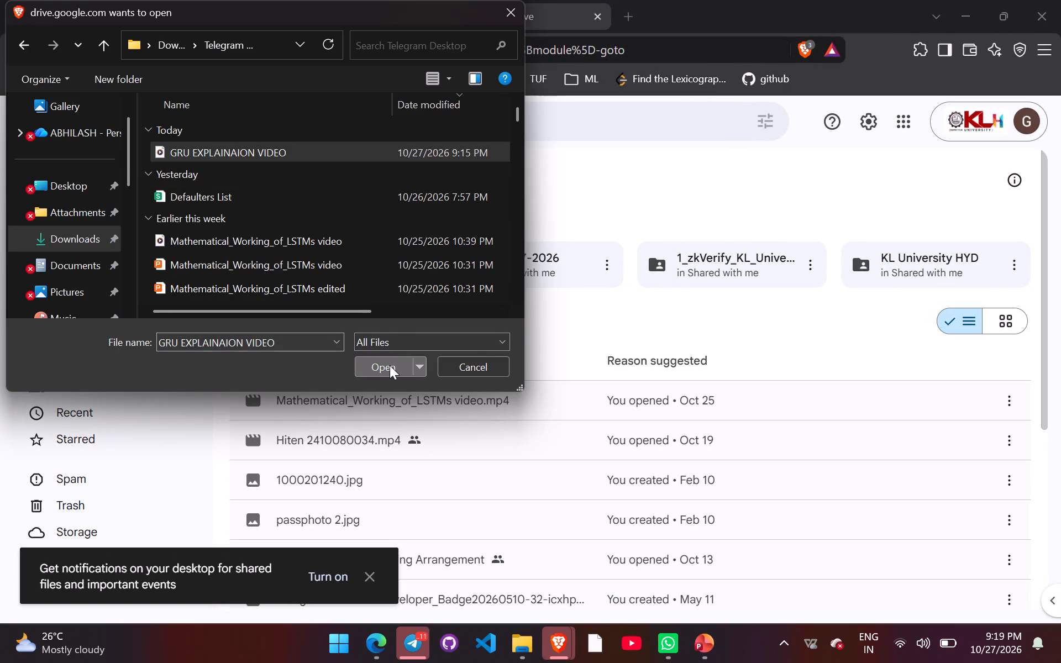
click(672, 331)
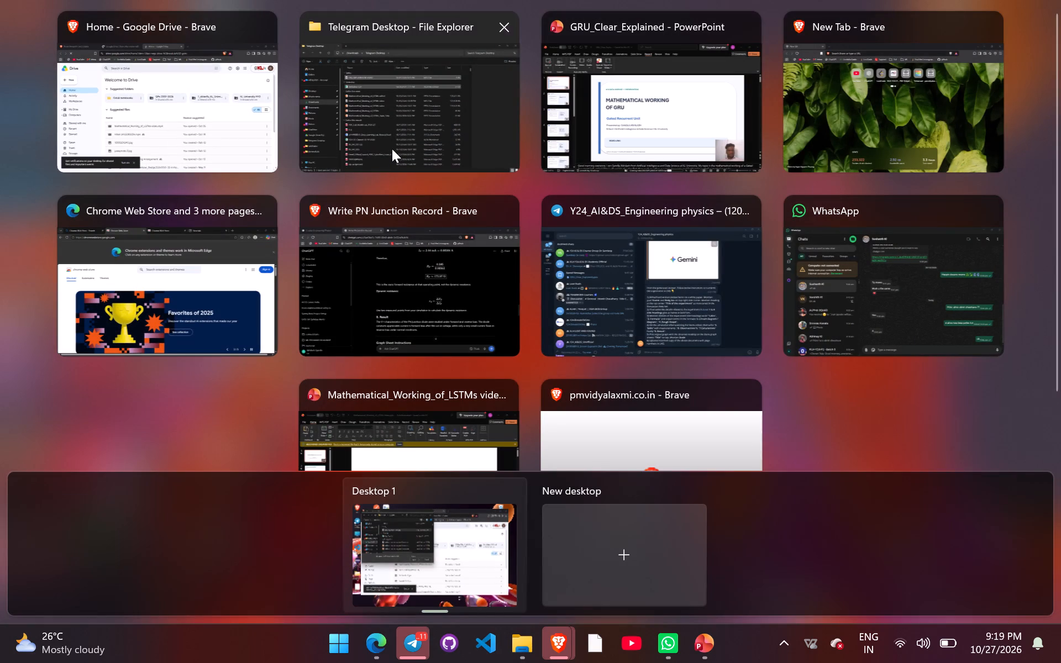
Switch to the GRU_Clear_Explained presentation window in PowerPoint.
click(624, 122)
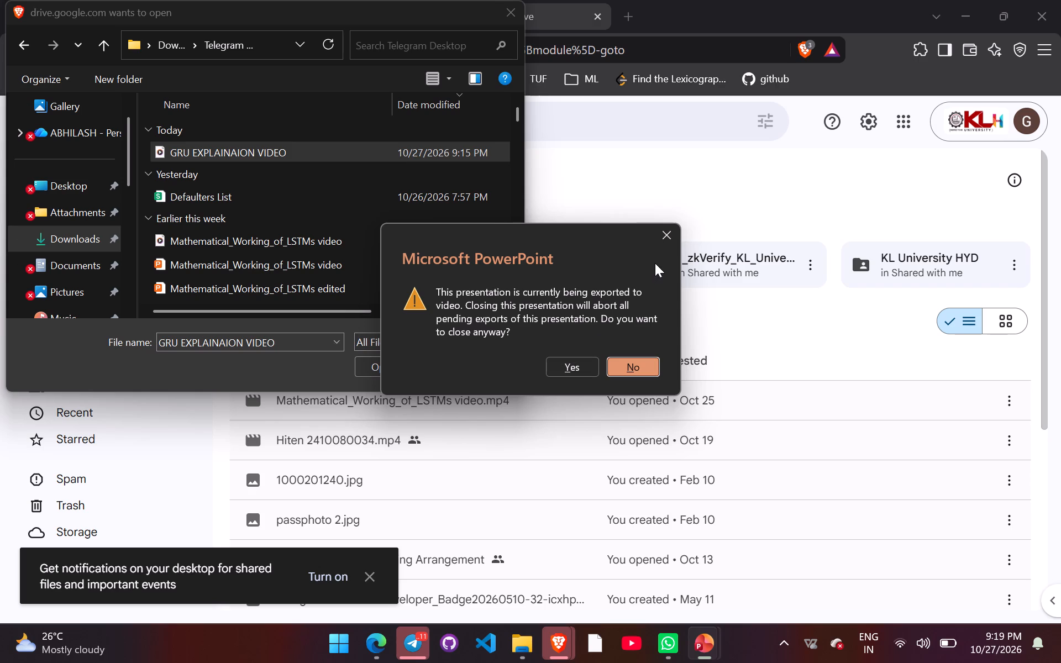
Cancel closing the presentation so its pending video export keeps running.
click(663, 233)
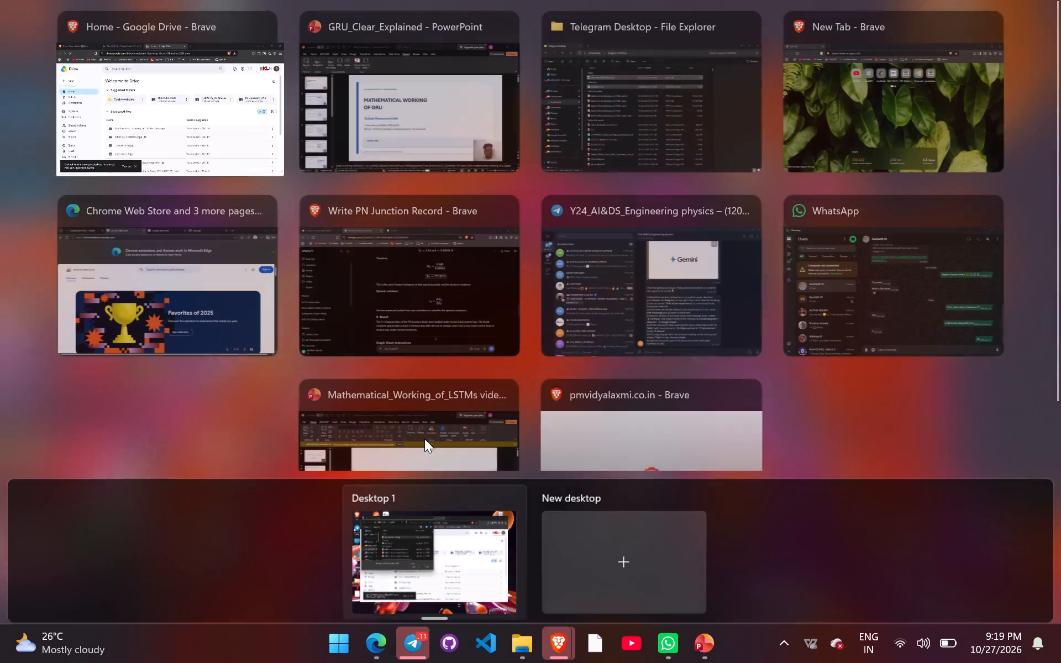
Try to play GRU EXPLAINAION VIDEO from the Telegram Desktop folder in Media Player, and close the player.
click(643, 142)
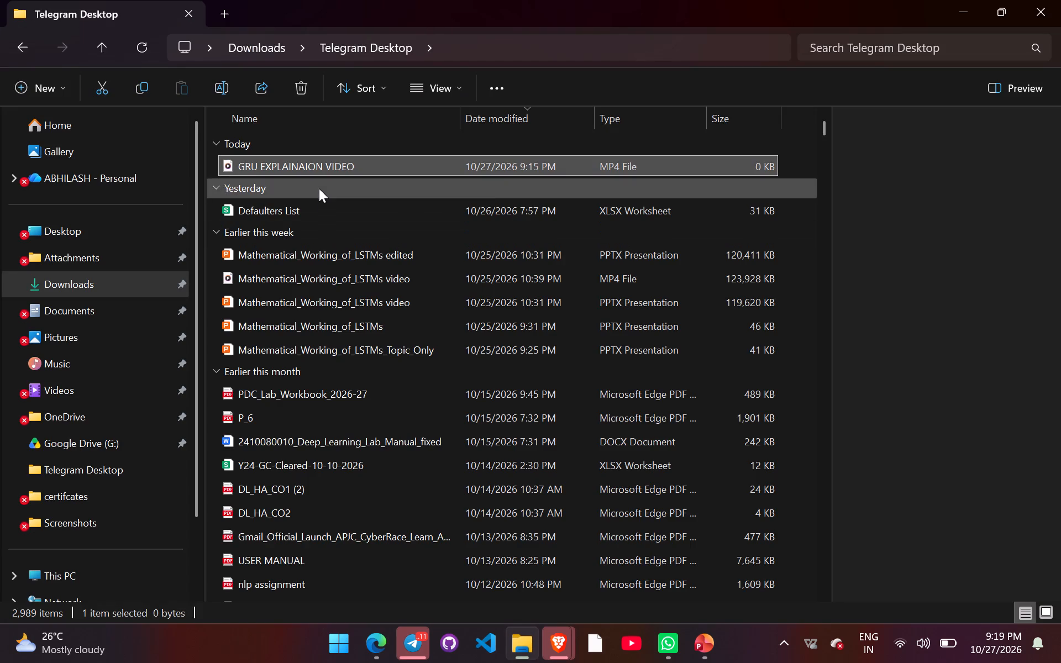
double_click(323, 168)
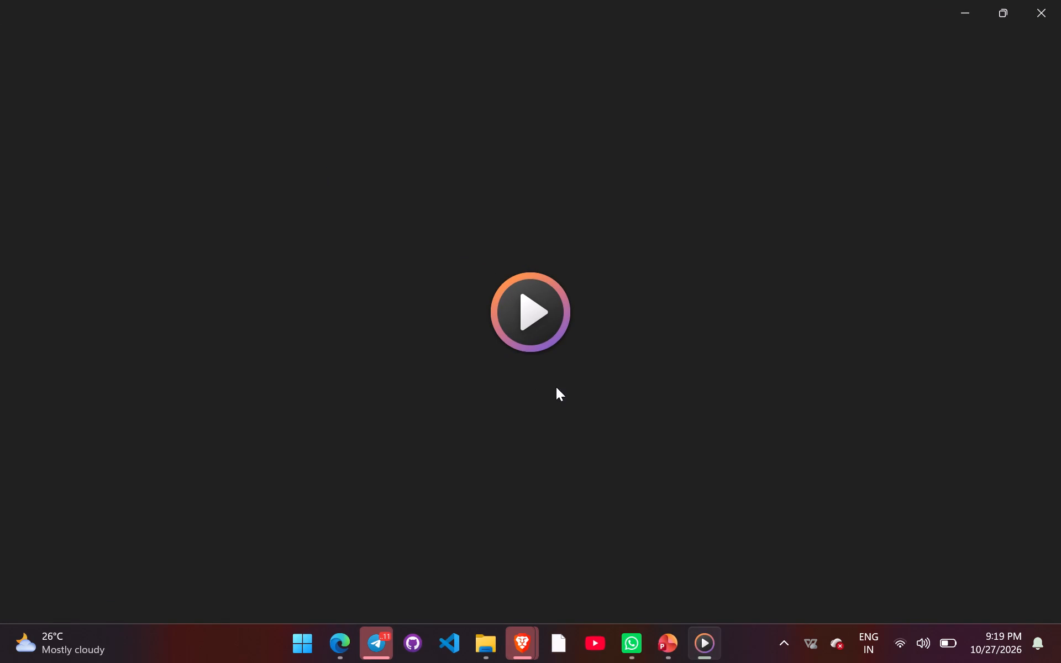
click(513, 345)
click(202, 98)
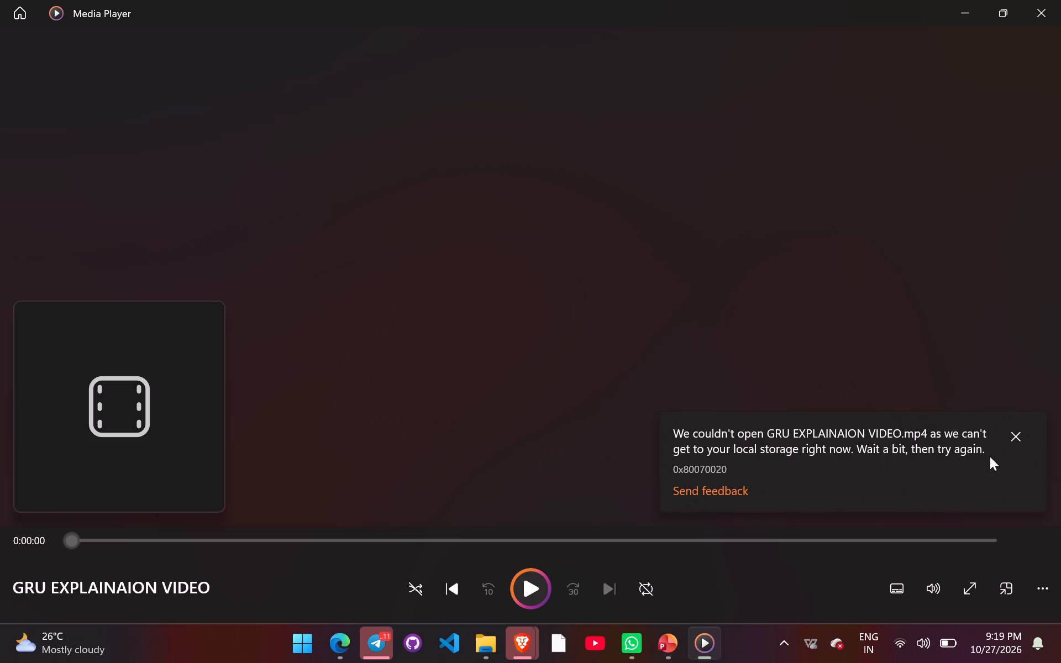
click(521, 590)
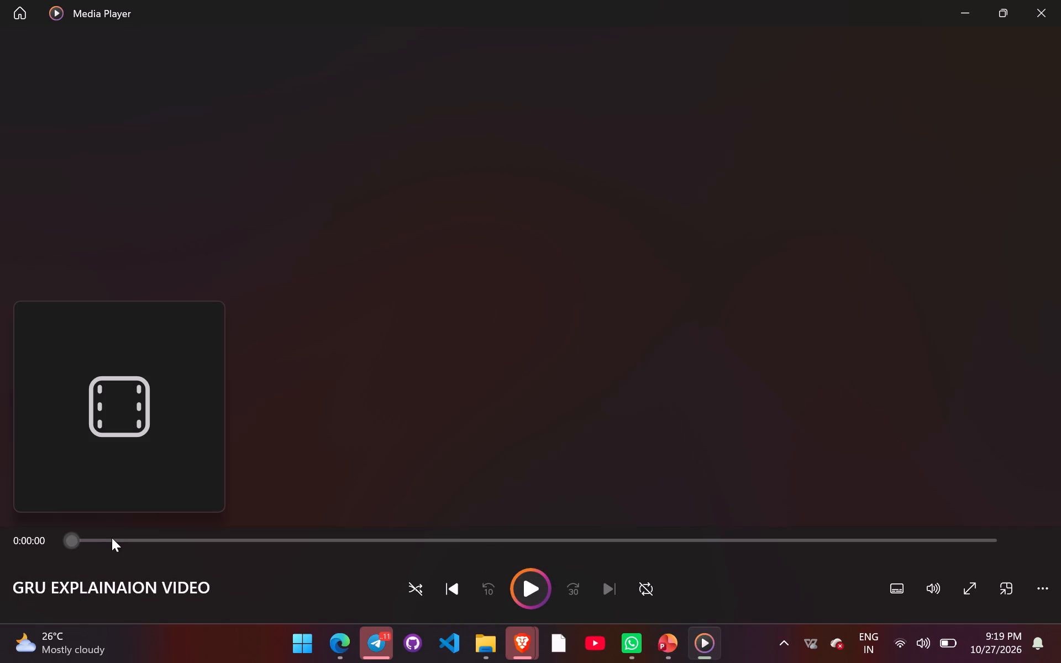
double_click(112, 538)
click(251, 19)
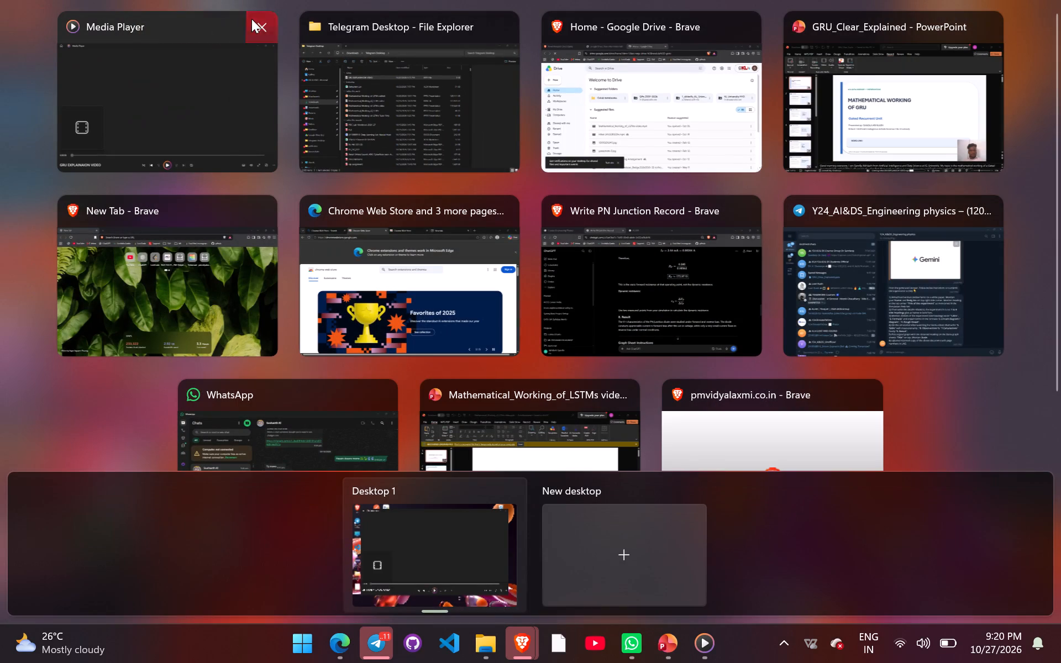
Save a copy of the GRU_Clear_Explained presentation as "GRU_Clear_Explained ppt" in the Telegram Desktop folder.
click(737, 99)
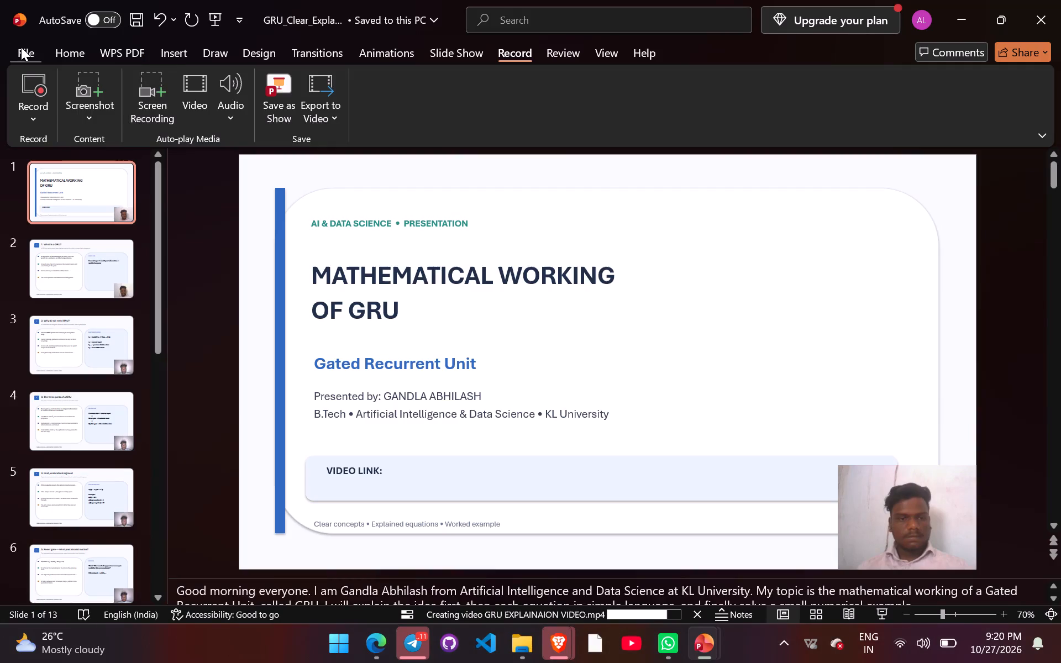
click(21, 47)
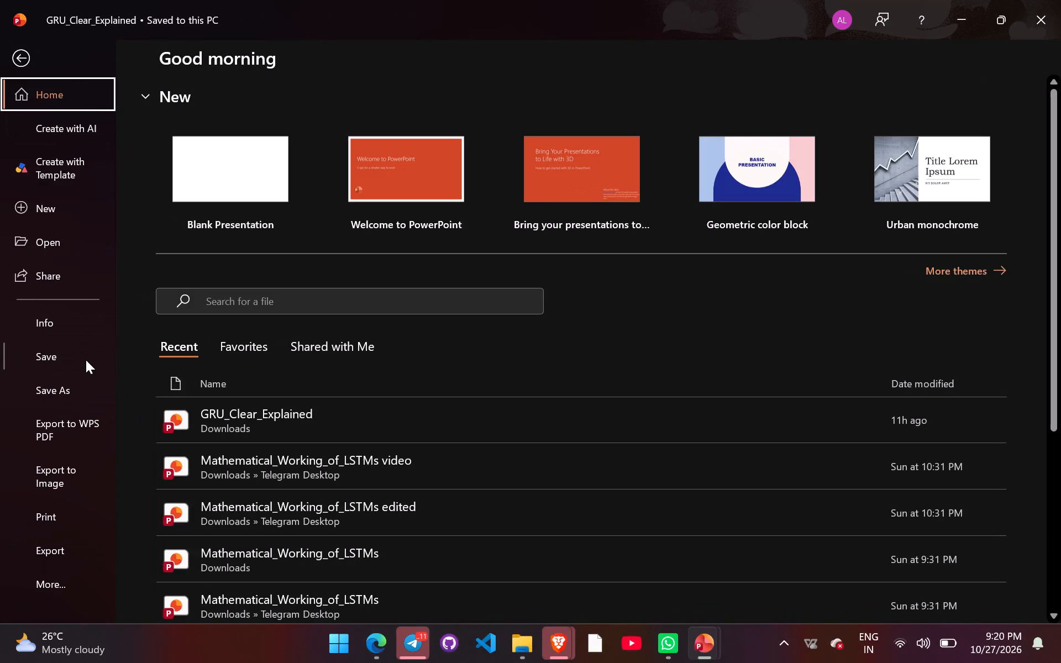
click(84, 387)
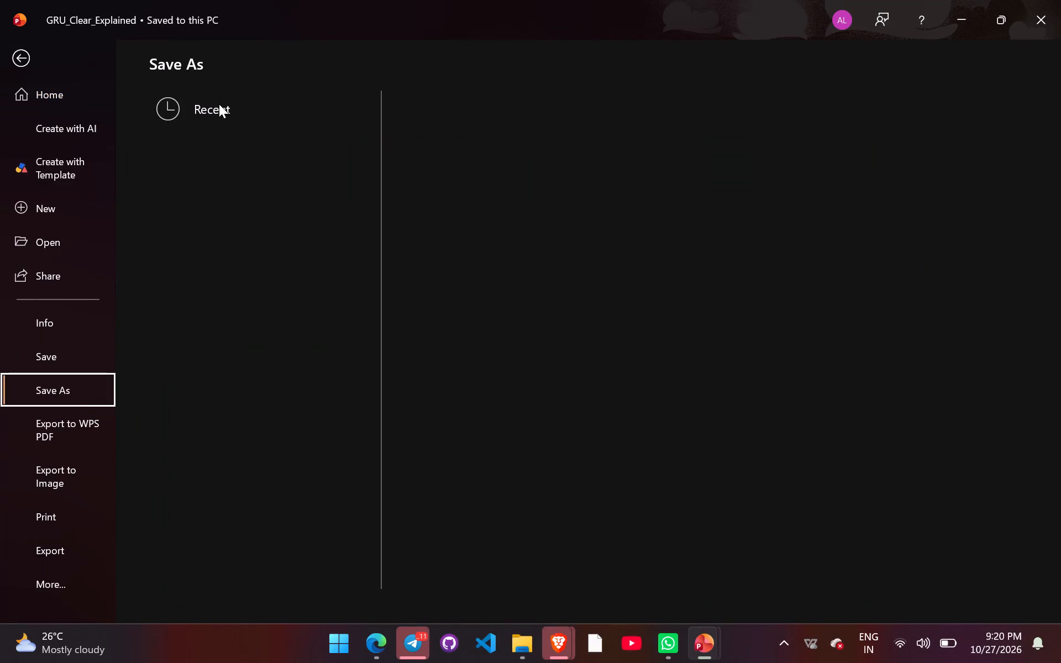
click(219, 104)
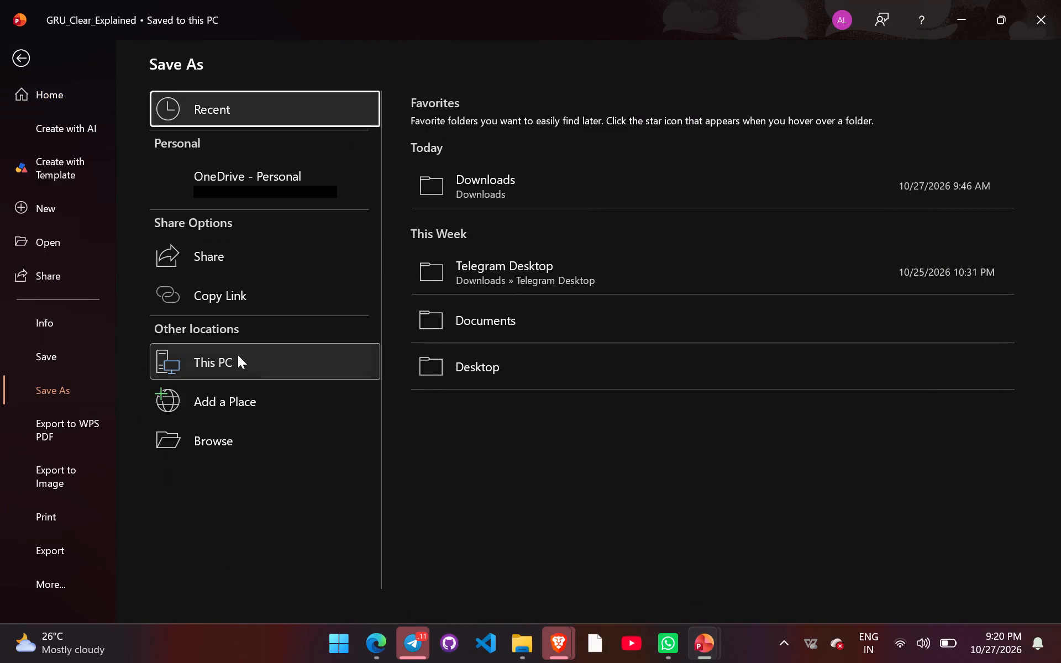
click(450, 269)
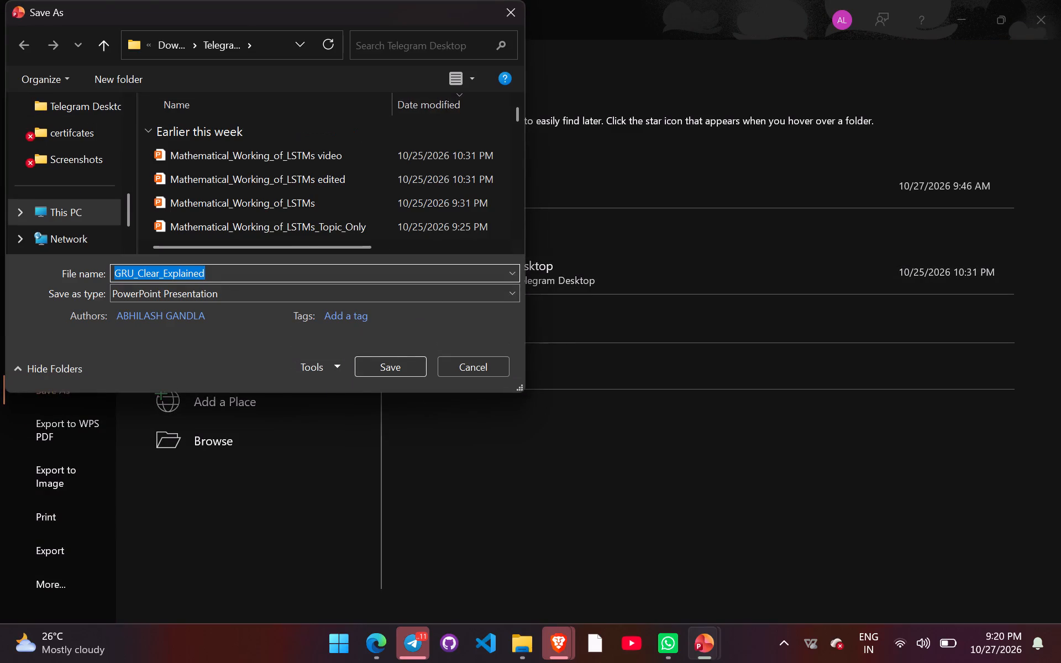
click(333, 273)
click(333, 273)
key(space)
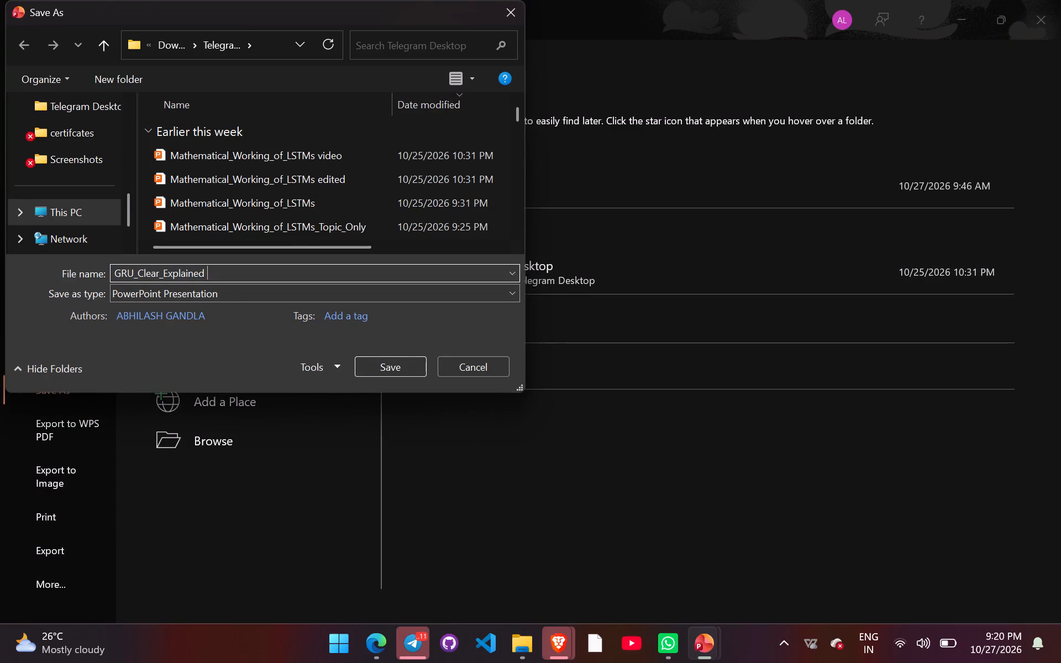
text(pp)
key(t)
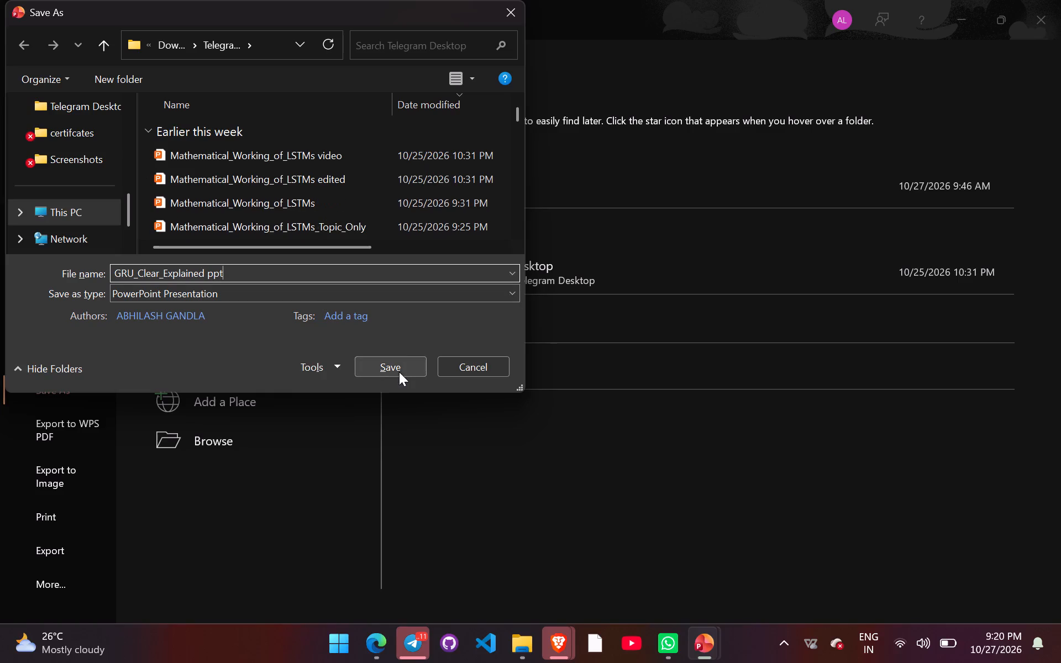
click(399, 362)
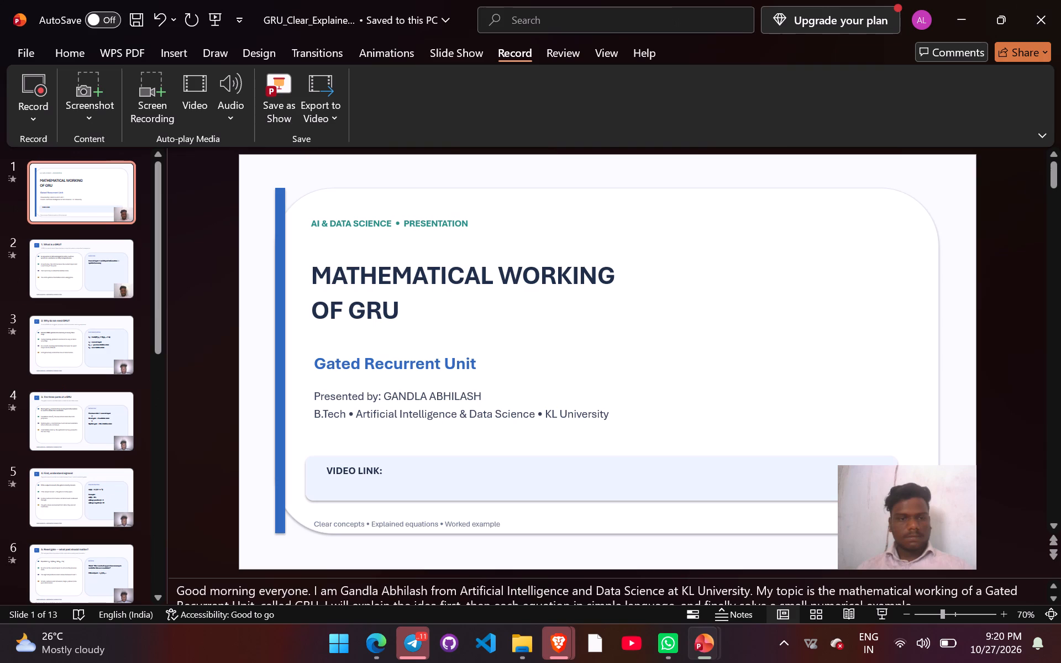
Export the presentation as an HD (720p) MPEG-4 video with recorded timings and narrations, named "GRU_Clear_Explained 2", in the Telegram Desktop folder.
scroll(460, 404, down, 5)
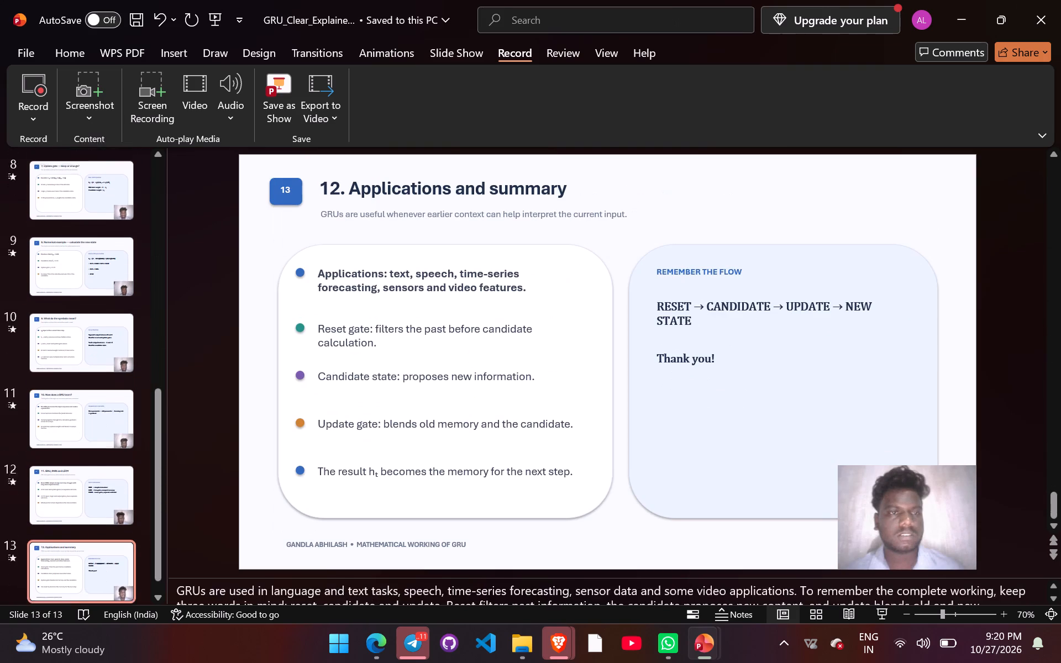
scroll(460, 404, down, 2)
click(419, 125)
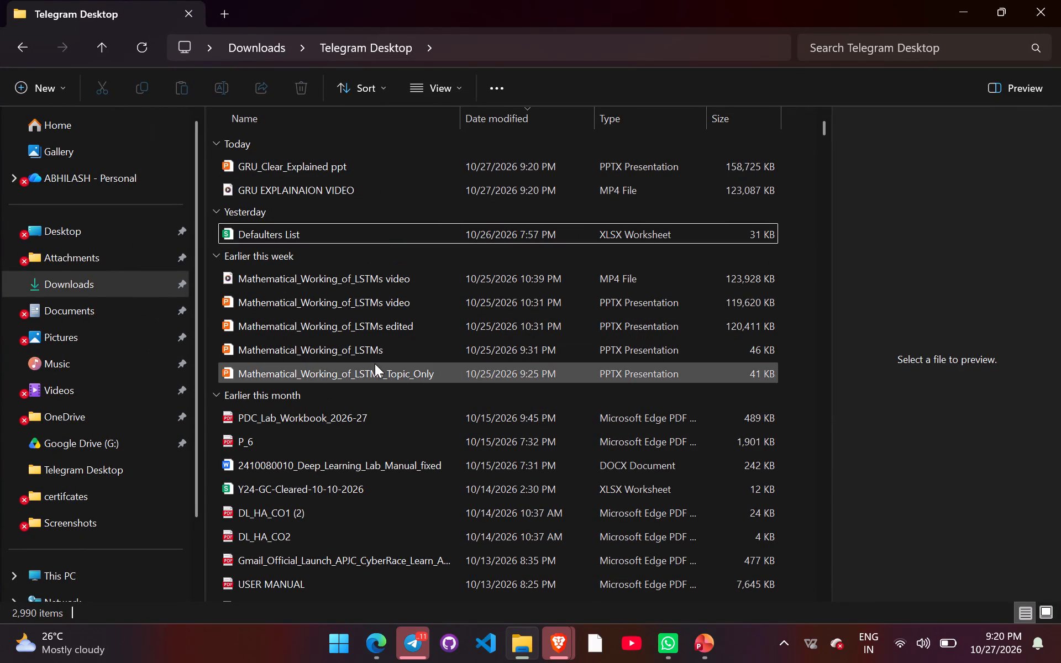
click(471, 144)
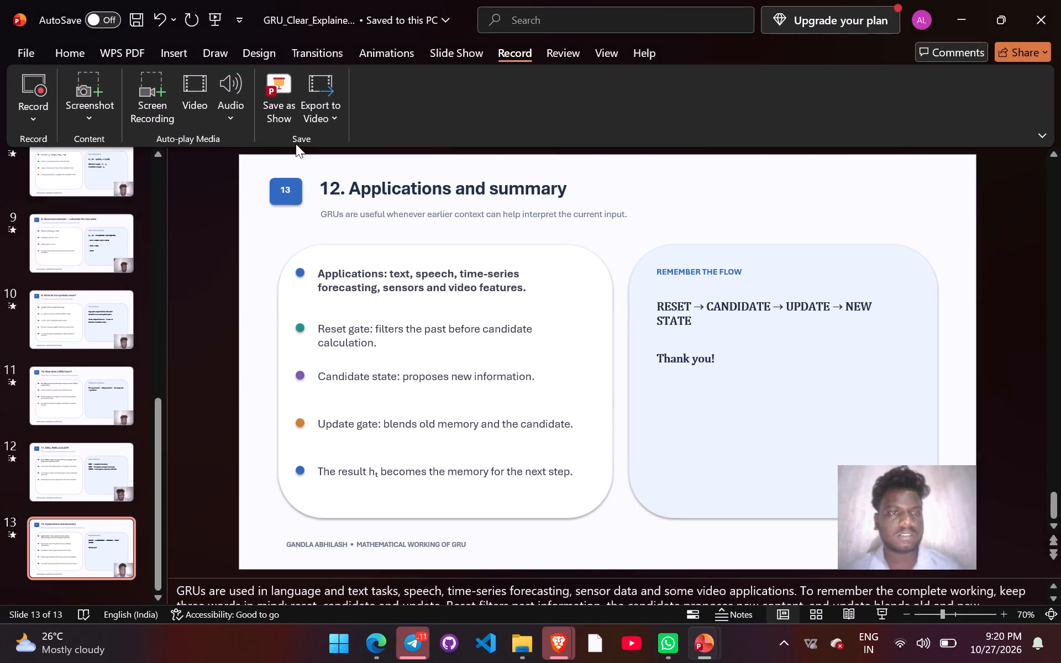
click(317, 92)
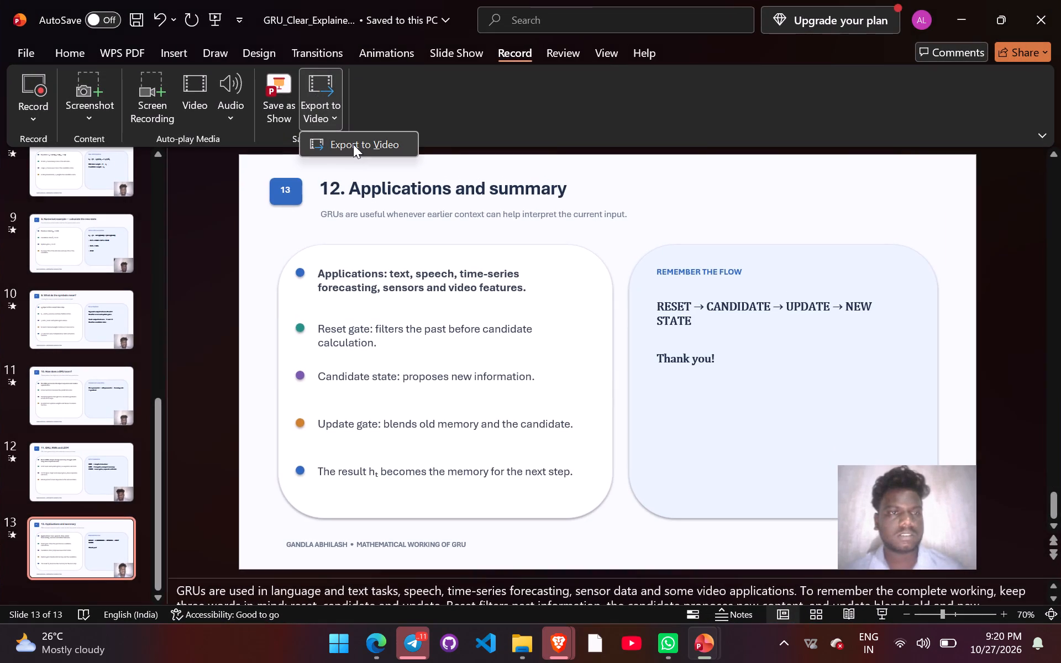
click(353, 144)
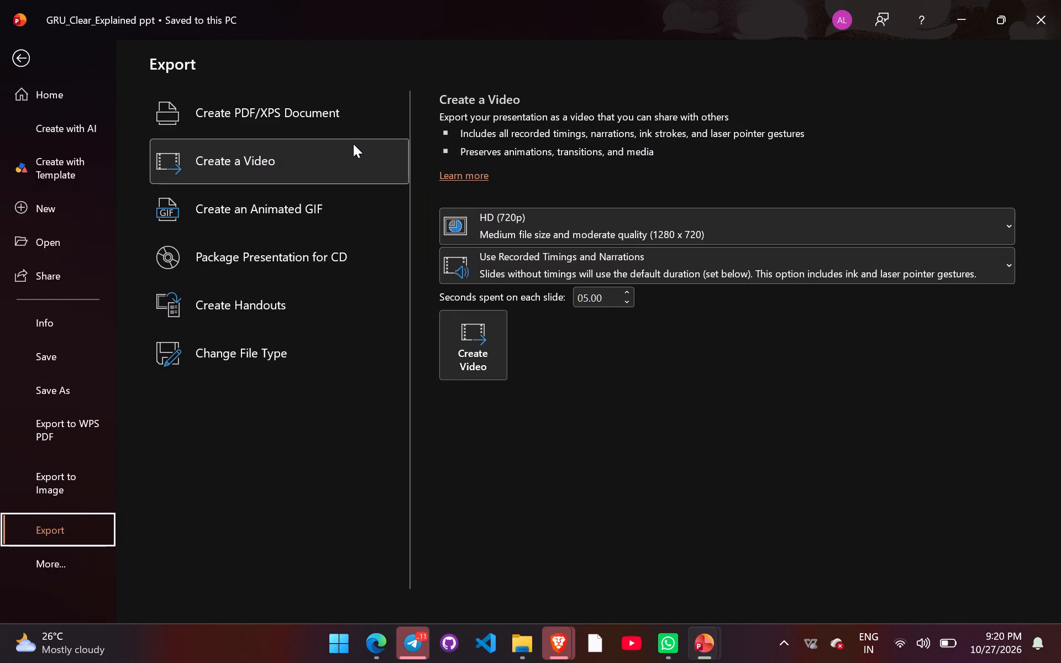
click(464, 343)
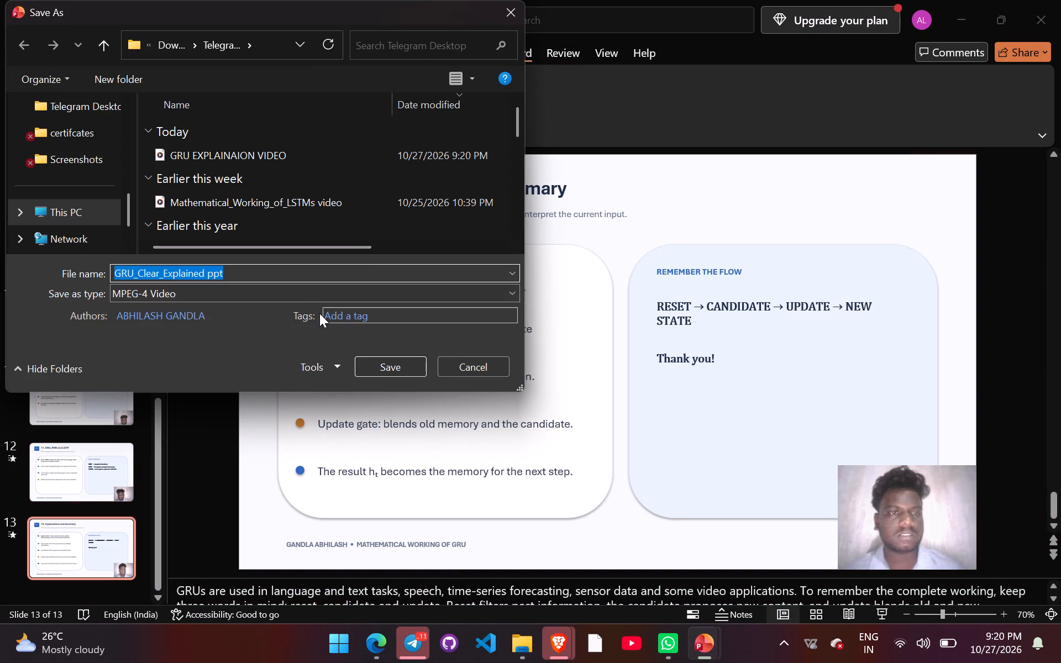
click(328, 269)
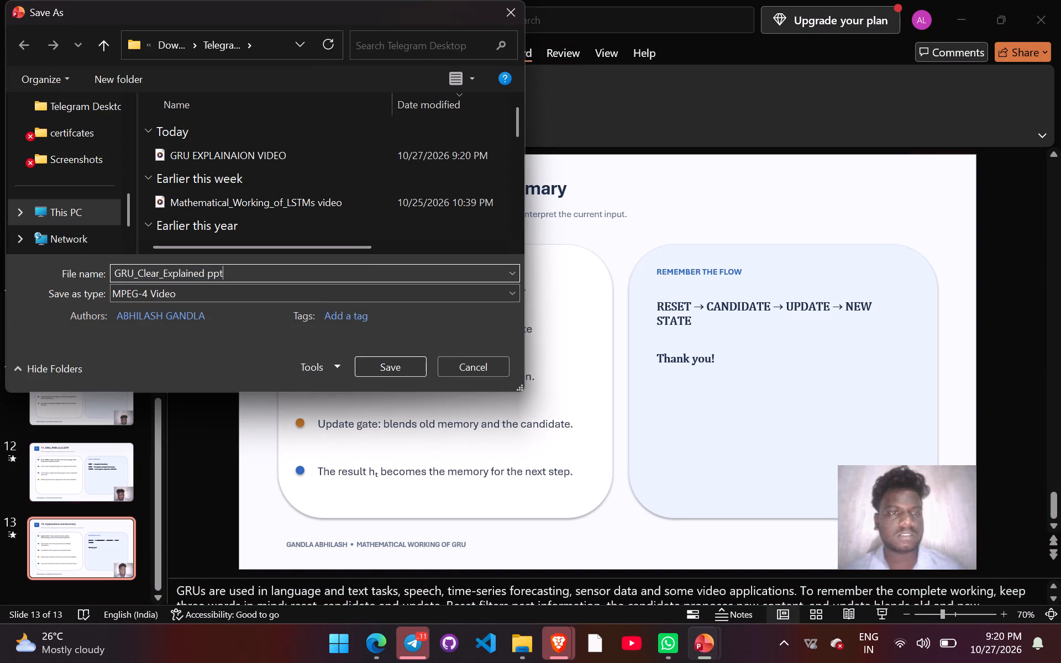
key(BackSpace)
key(BackSpace)
key(BackSpace)
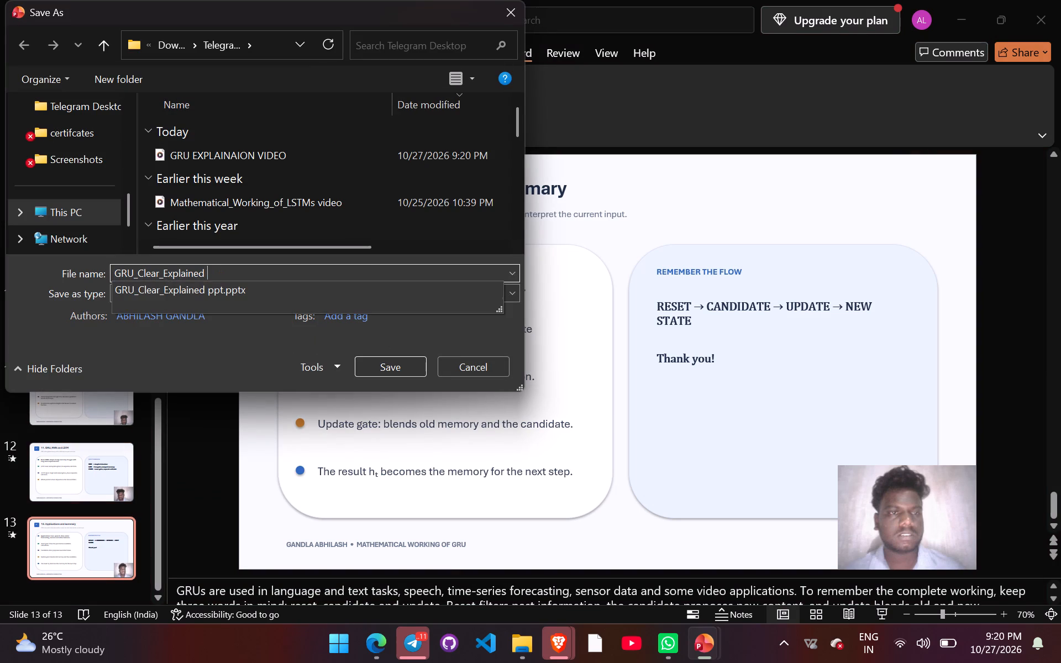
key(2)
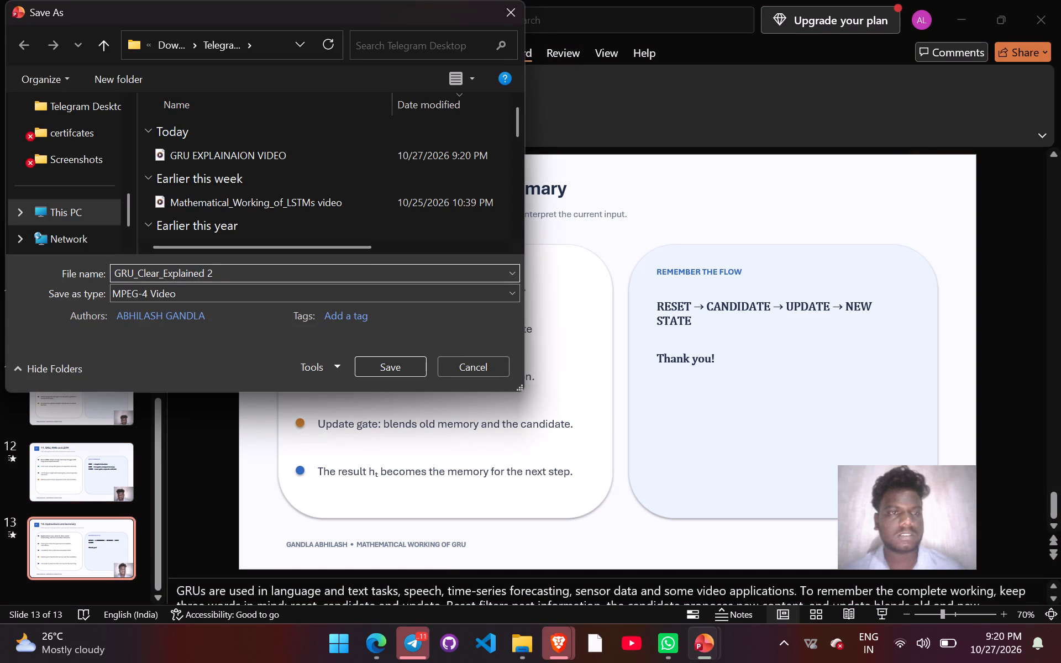
key(Return)
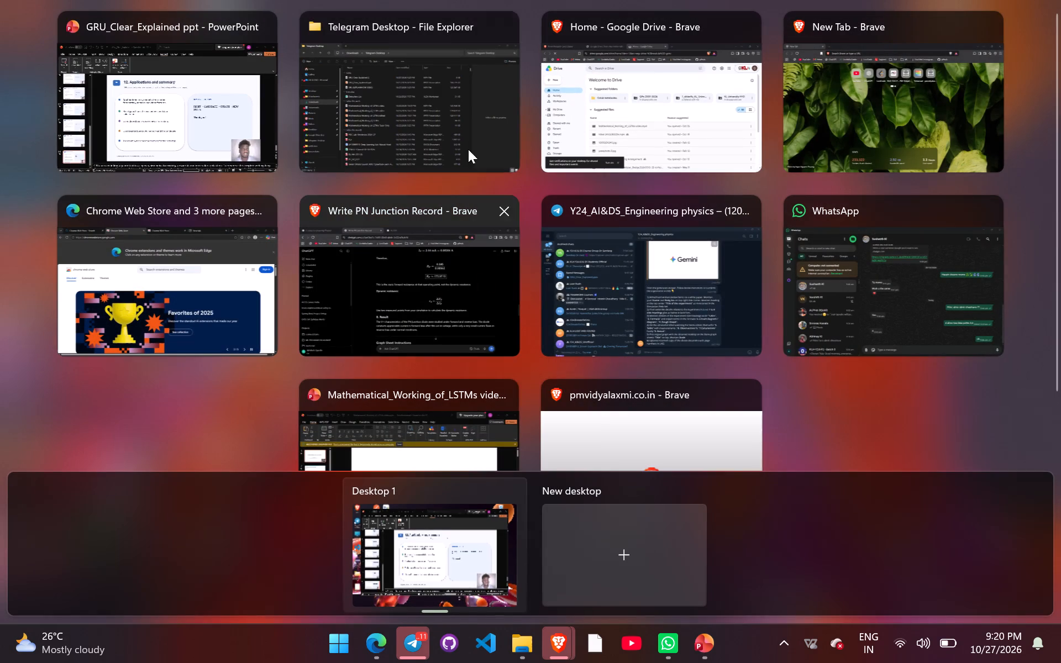
Play GRU EXPLAINAION VIDEO from the Telegram Desktop folder, spot-check it around the 4-minute mark and near the end, and close the player.
click(470, 119)
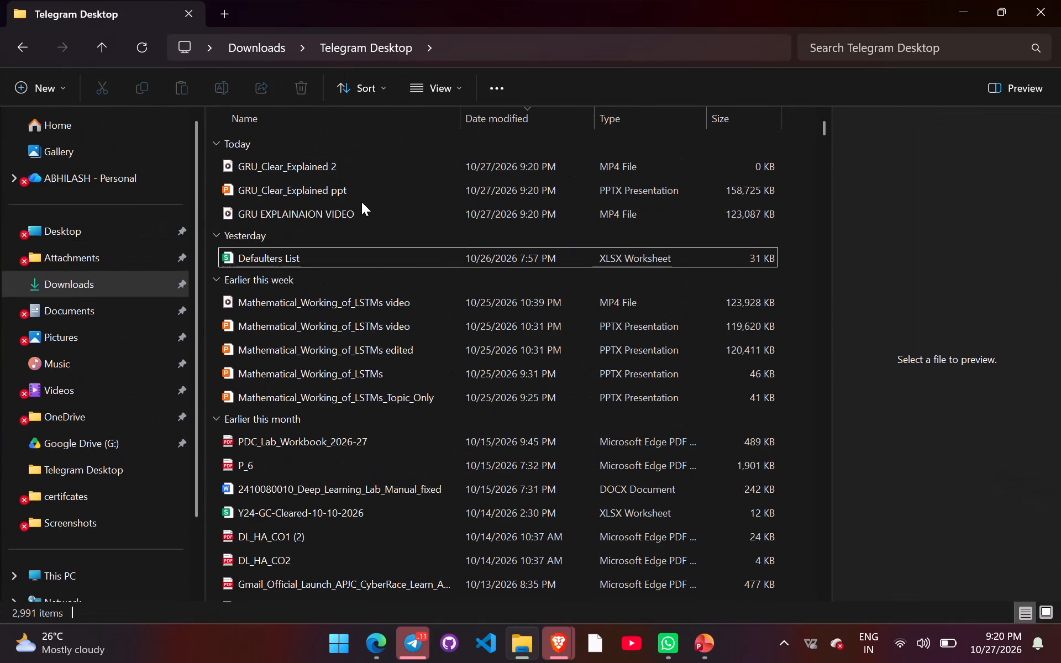
double_click(357, 209)
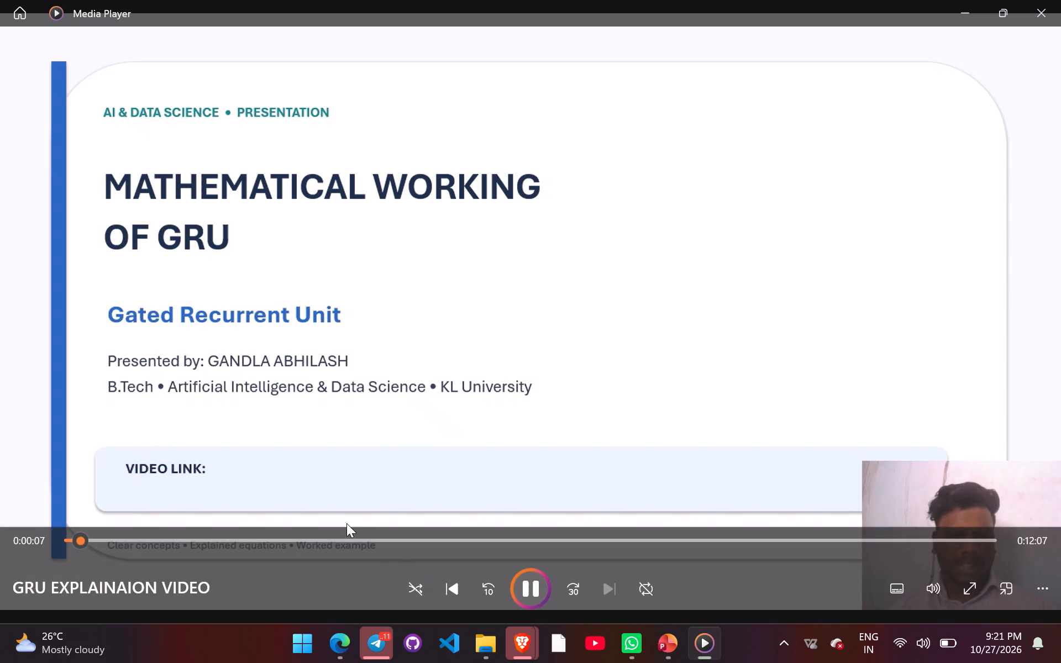
click(364, 538)
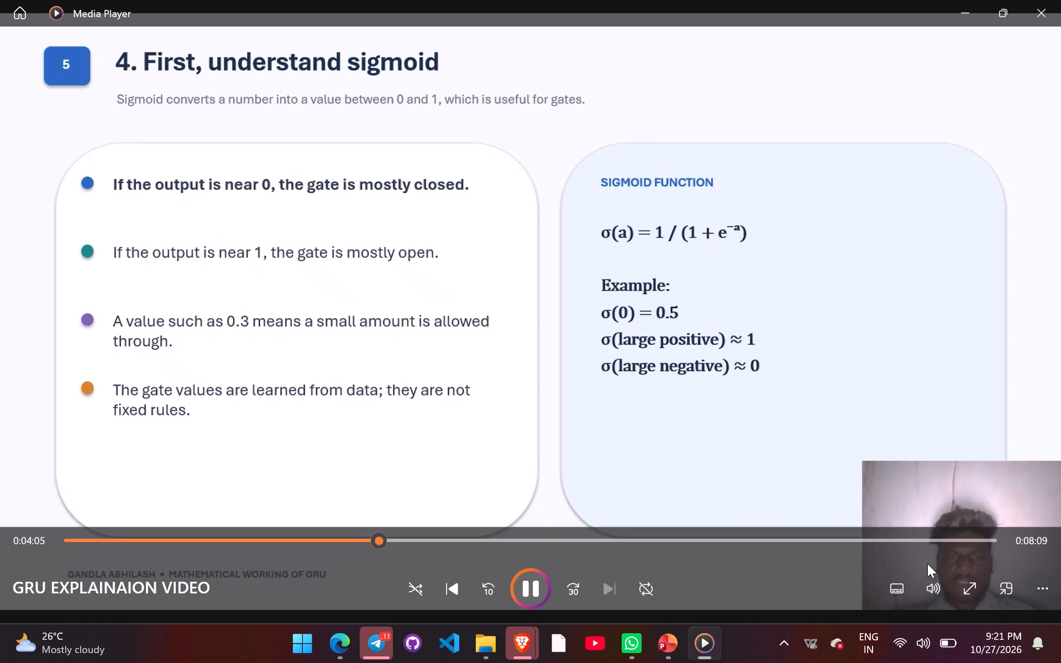
click(937, 533)
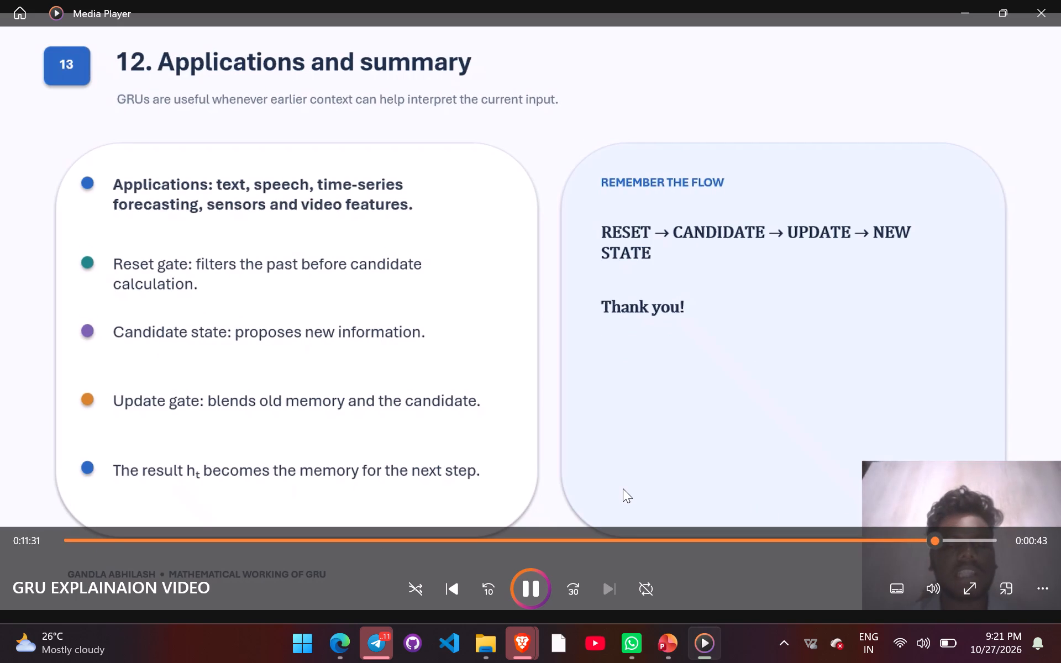
click(1031, 12)
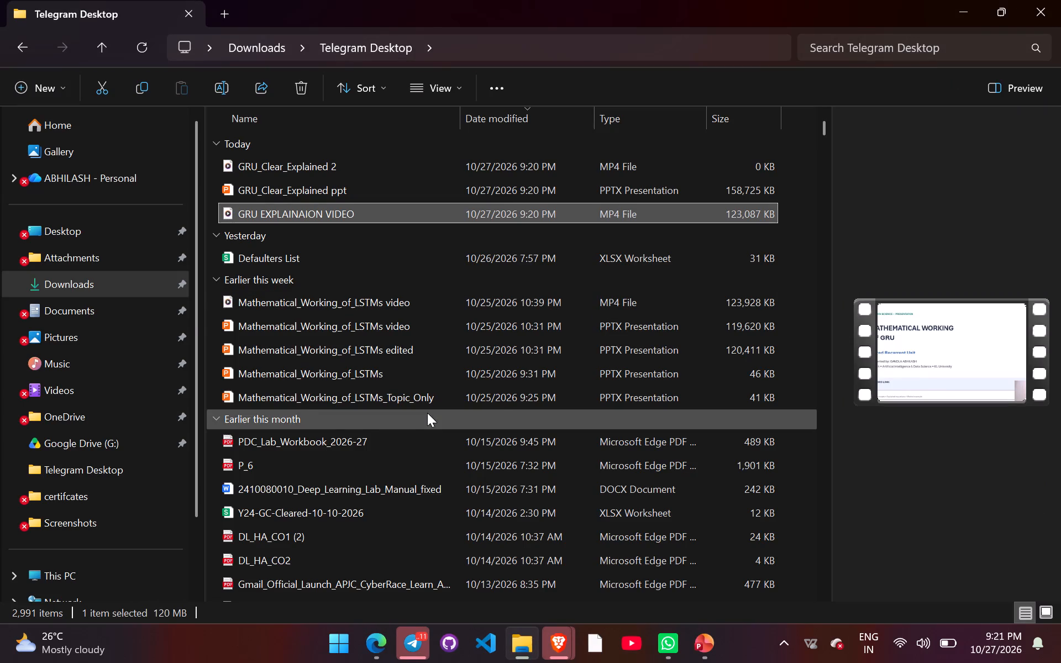
Return to the pending Google Drive upload in Brave and submit GRU EXPLAINAION VIDEO as the file to upload.
click(577, 120)
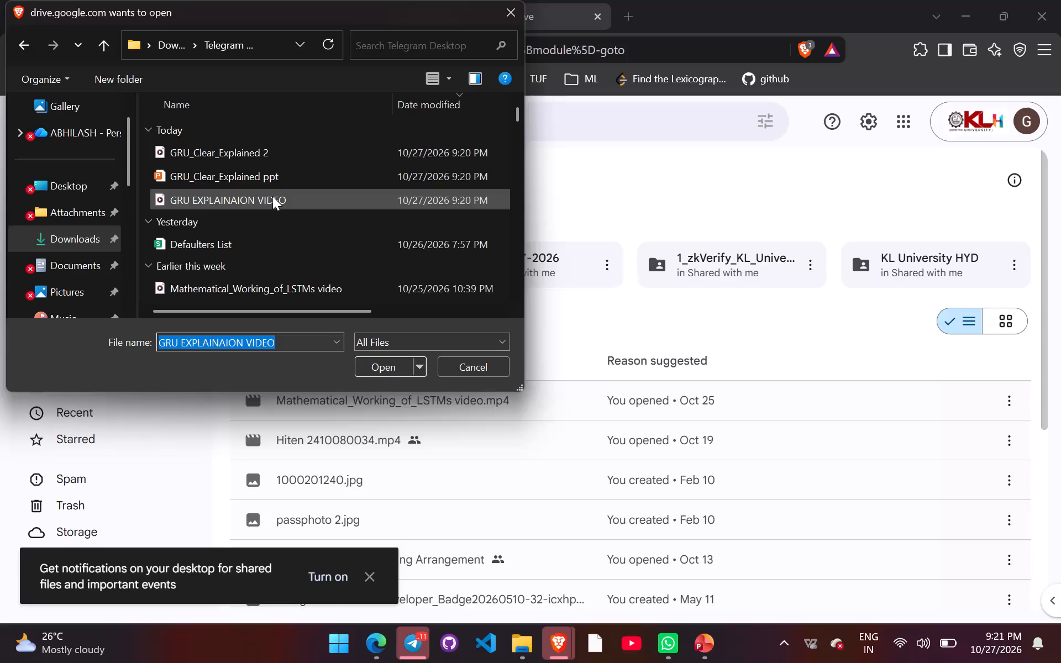
click(272, 196)
click(381, 361)
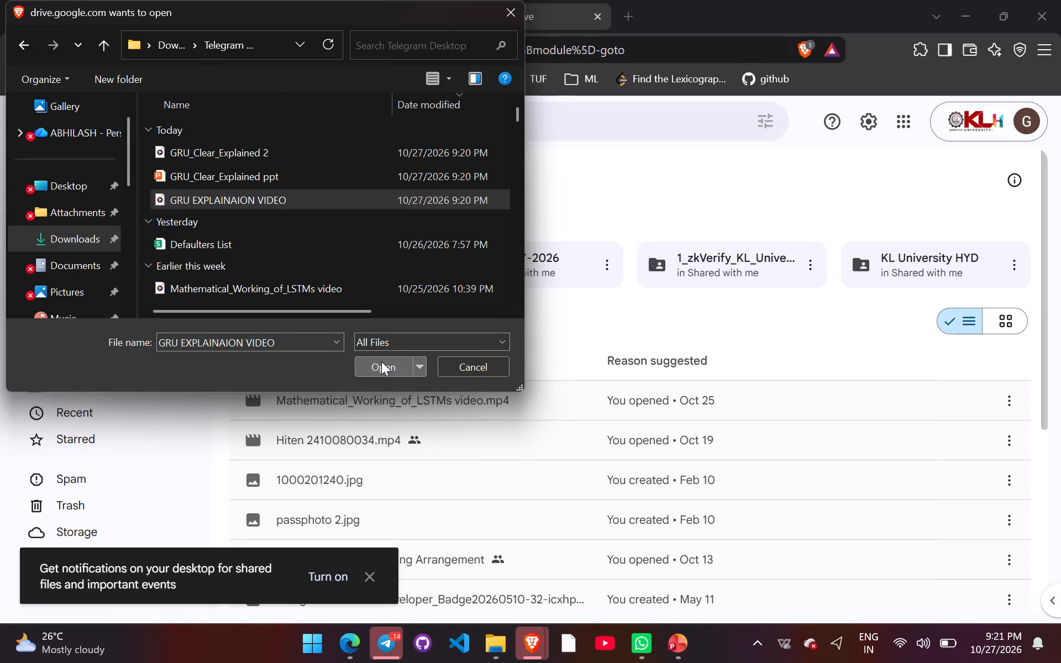
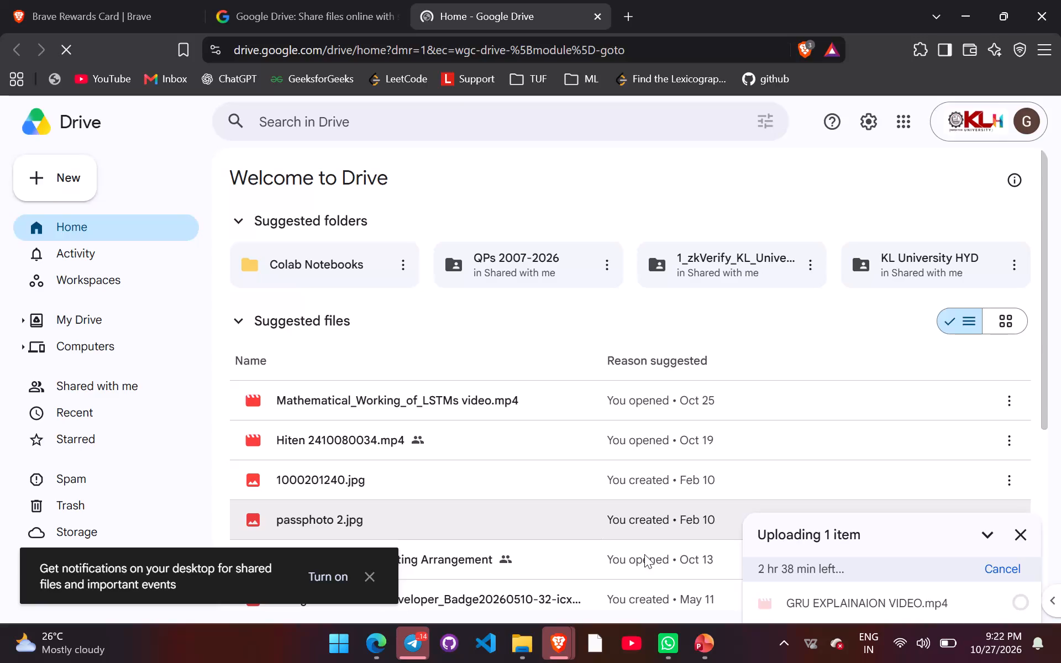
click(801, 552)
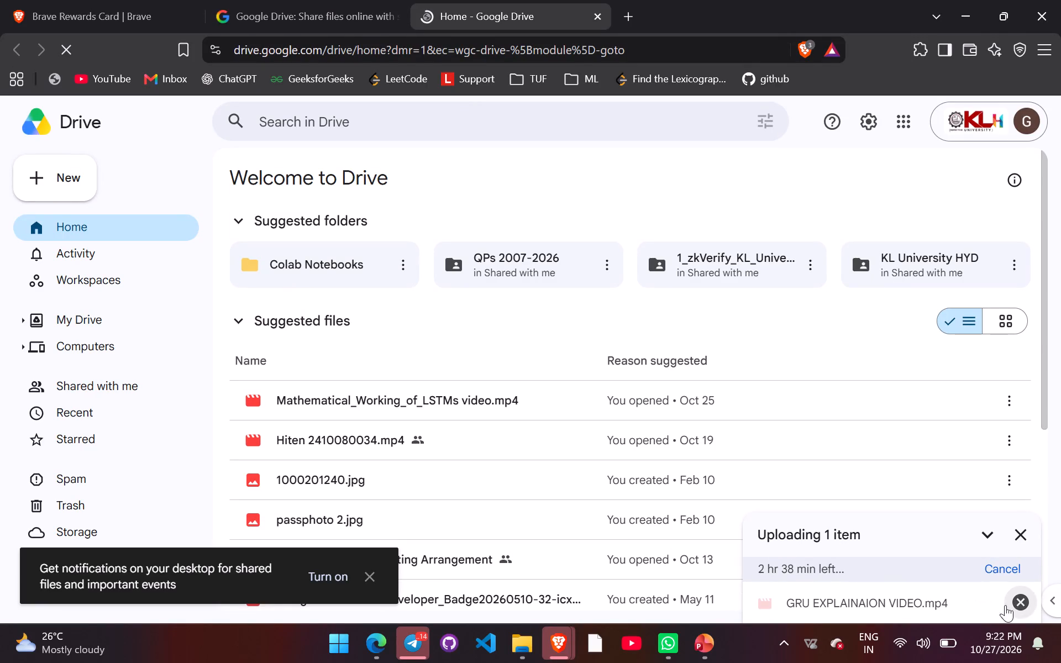
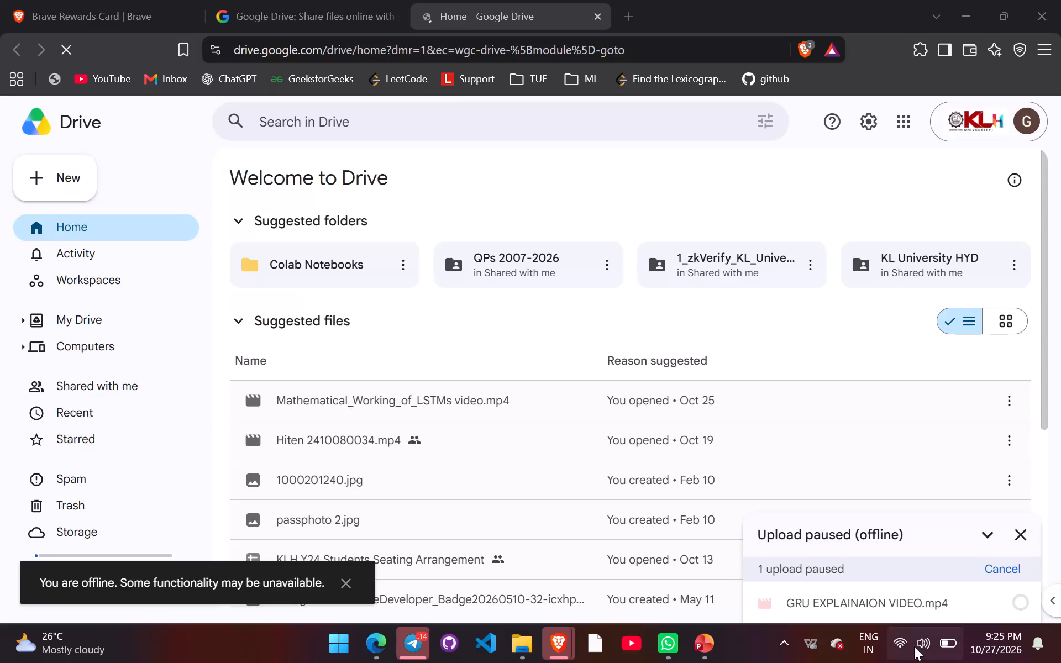
Switch the Wi-Fi connection to the Rajini network, keeping automatic connection on, and check which network is active.
click(914, 646)
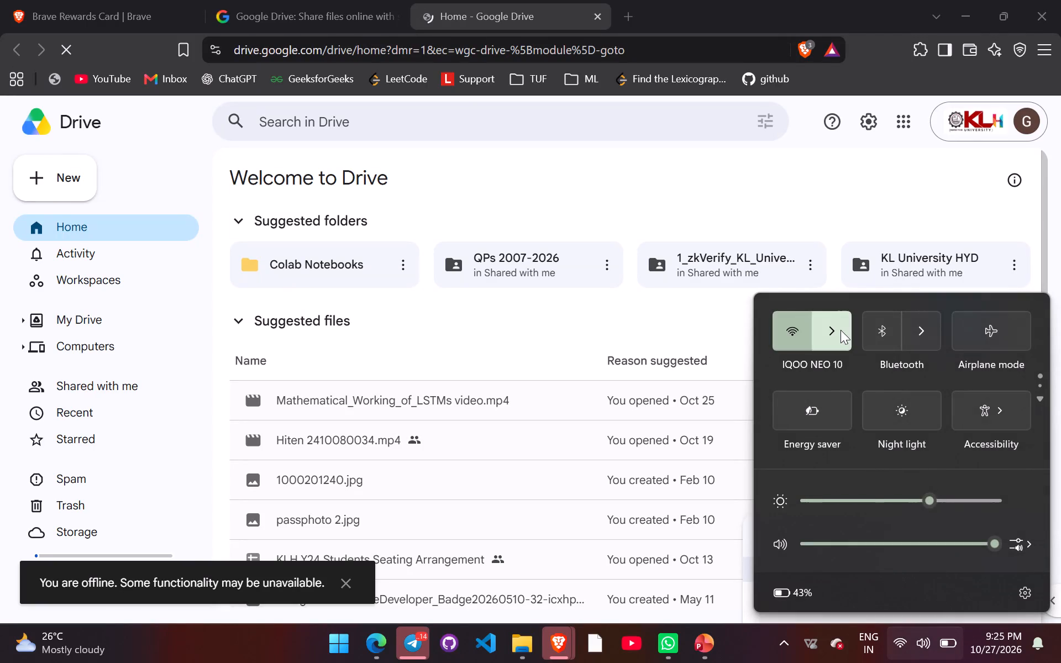
click(841, 330)
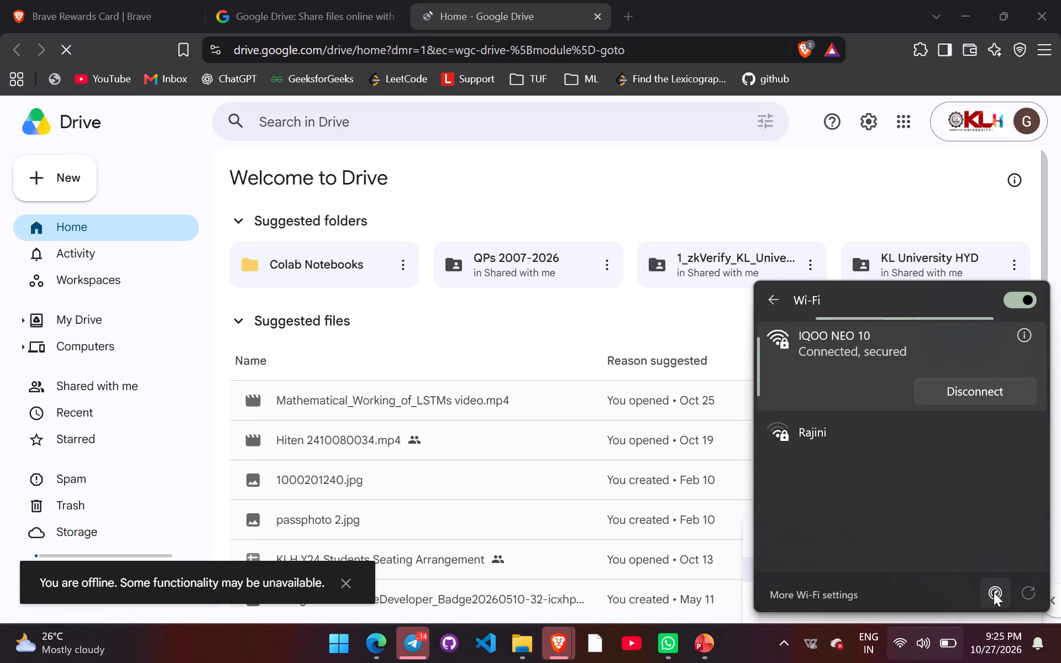
click(860, 427)
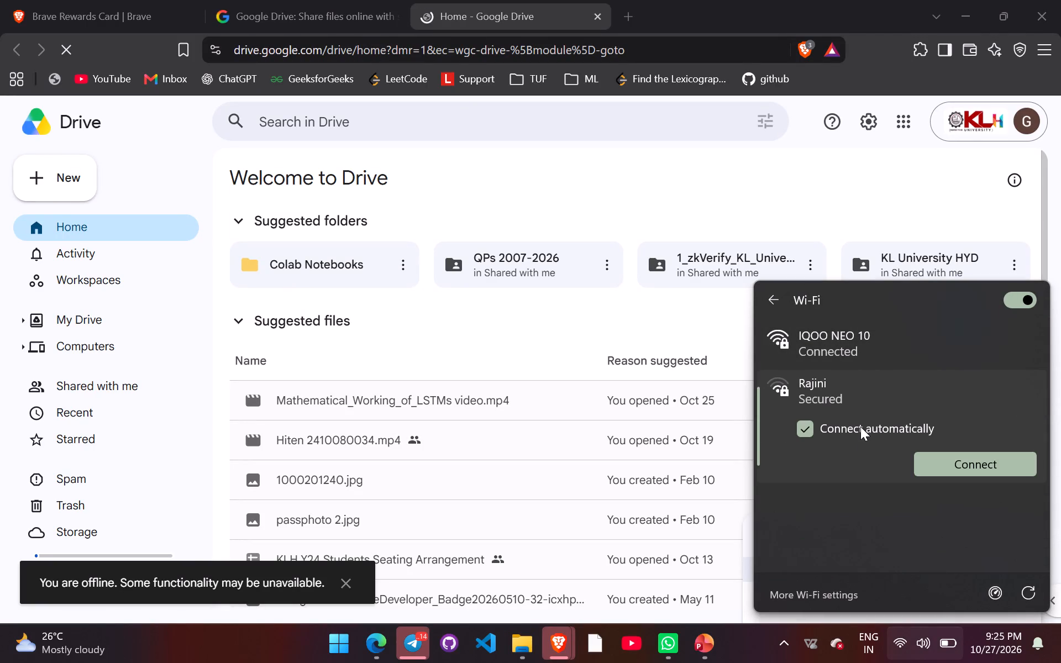
click(930, 470)
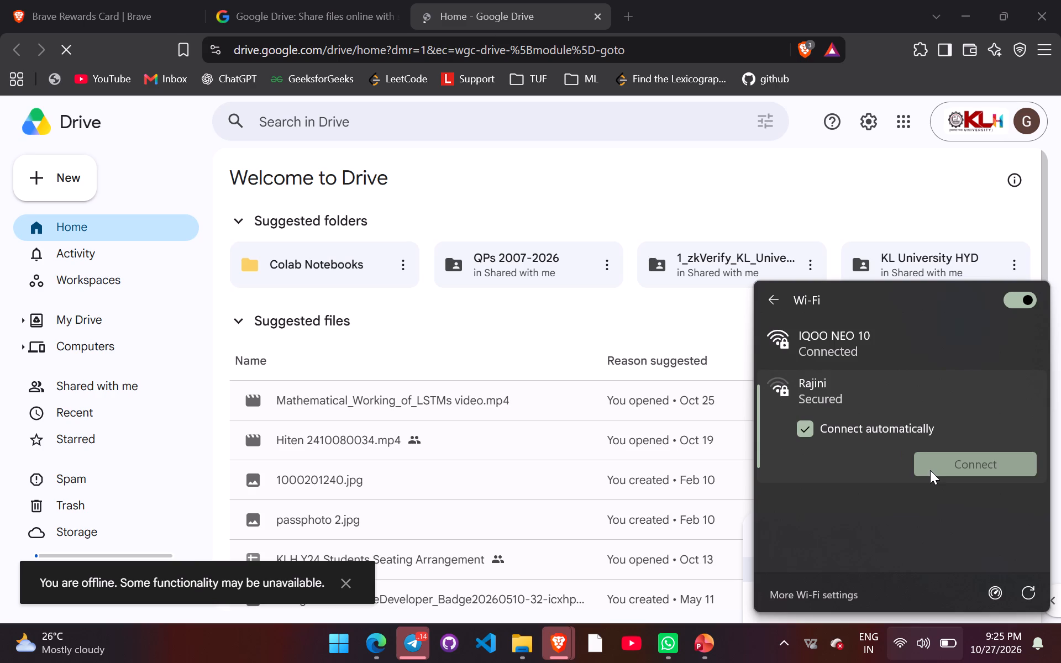
click(655, 347)
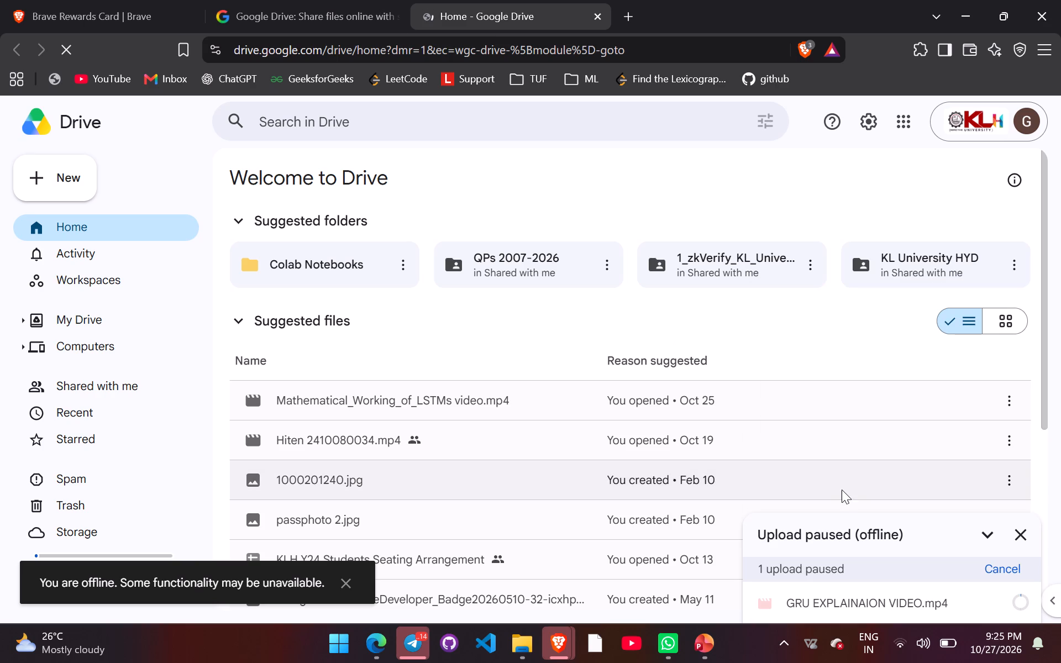
click(907, 646)
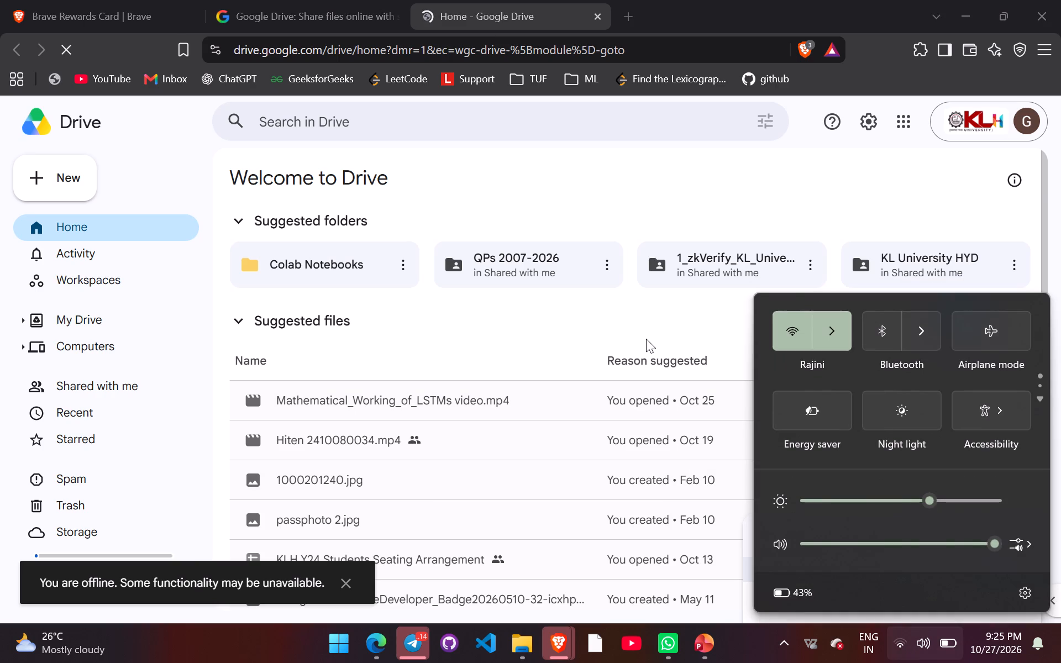
click(639, 311)
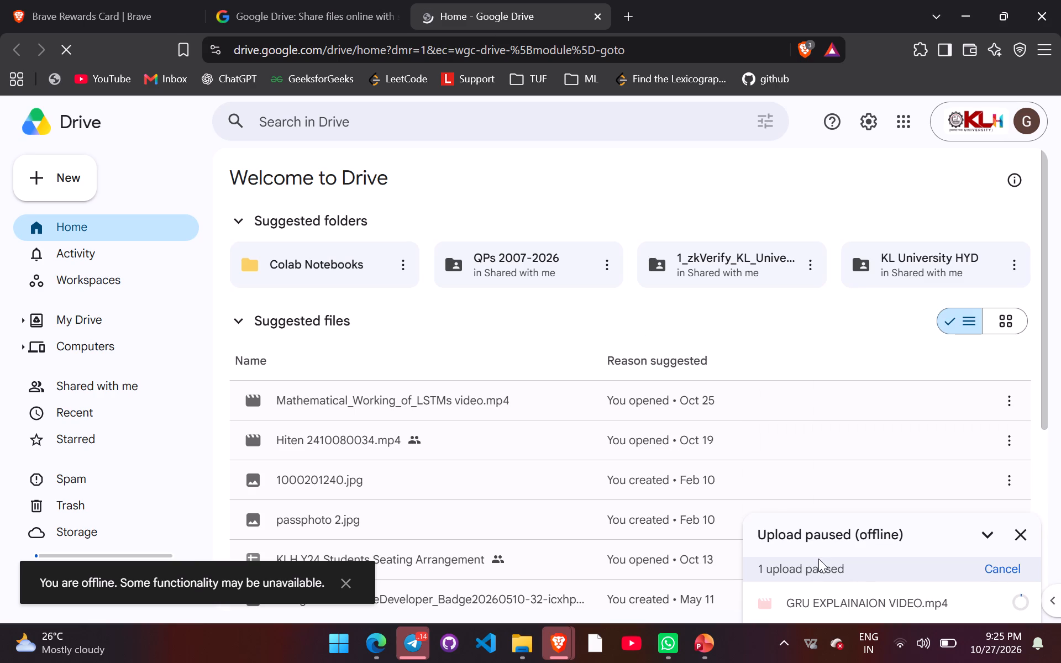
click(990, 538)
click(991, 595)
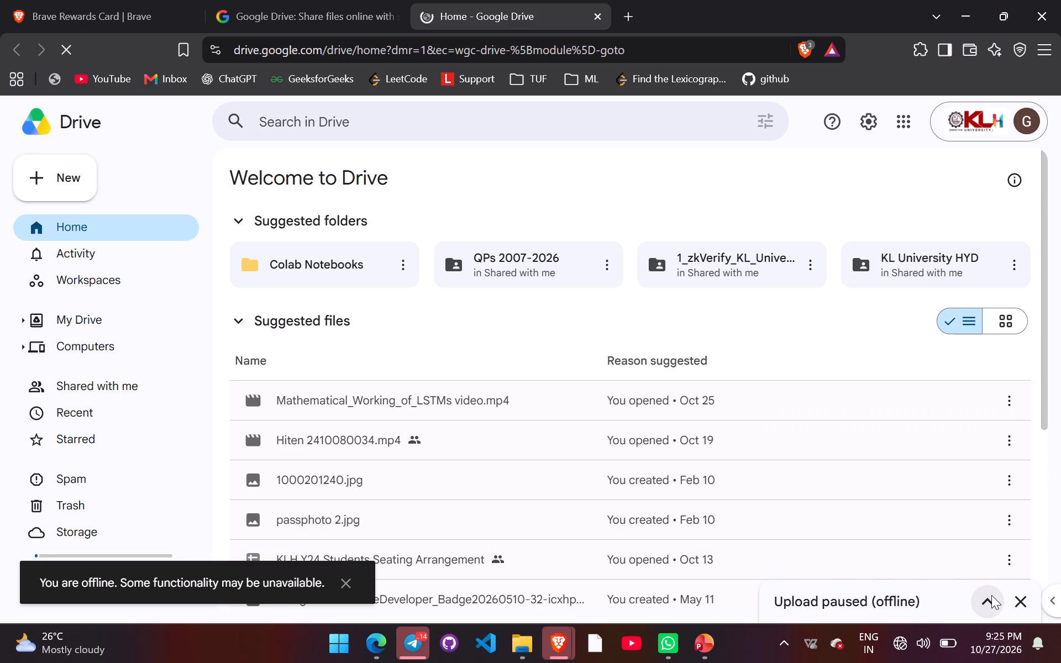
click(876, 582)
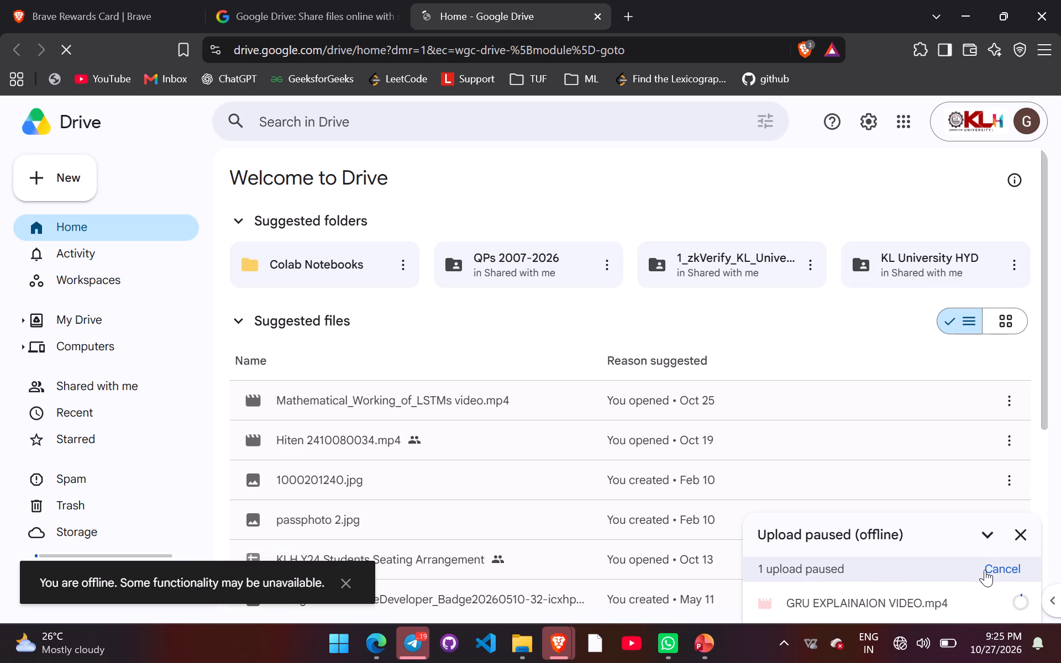
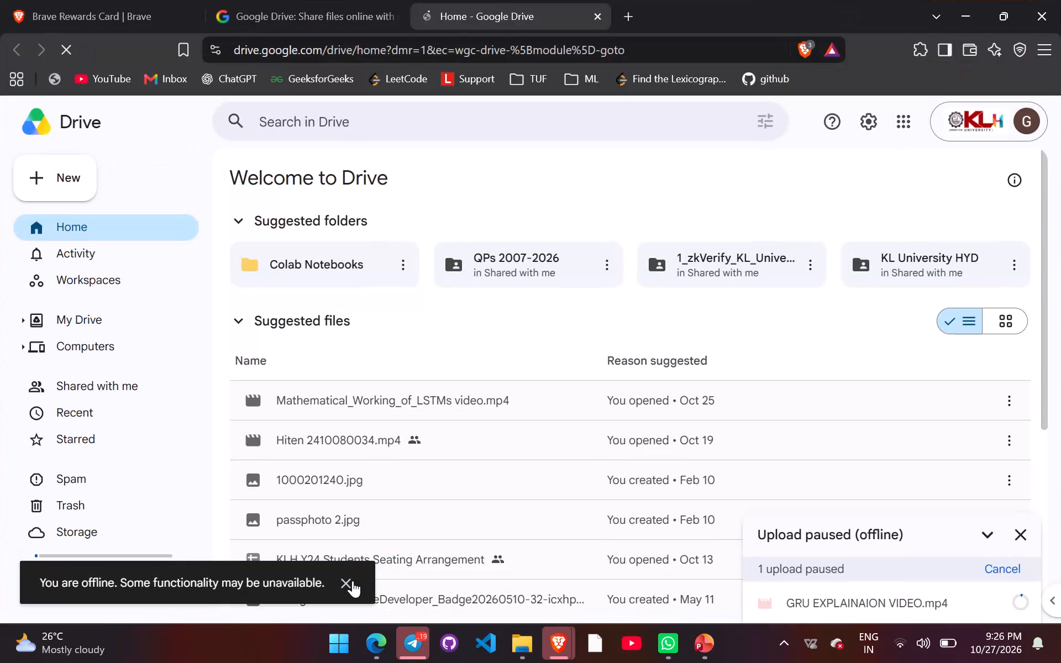
Cancel the paused upload of GRU EXPLAINAION VIDEO.mp4 and dismiss the Drive notices.
click(353, 581)
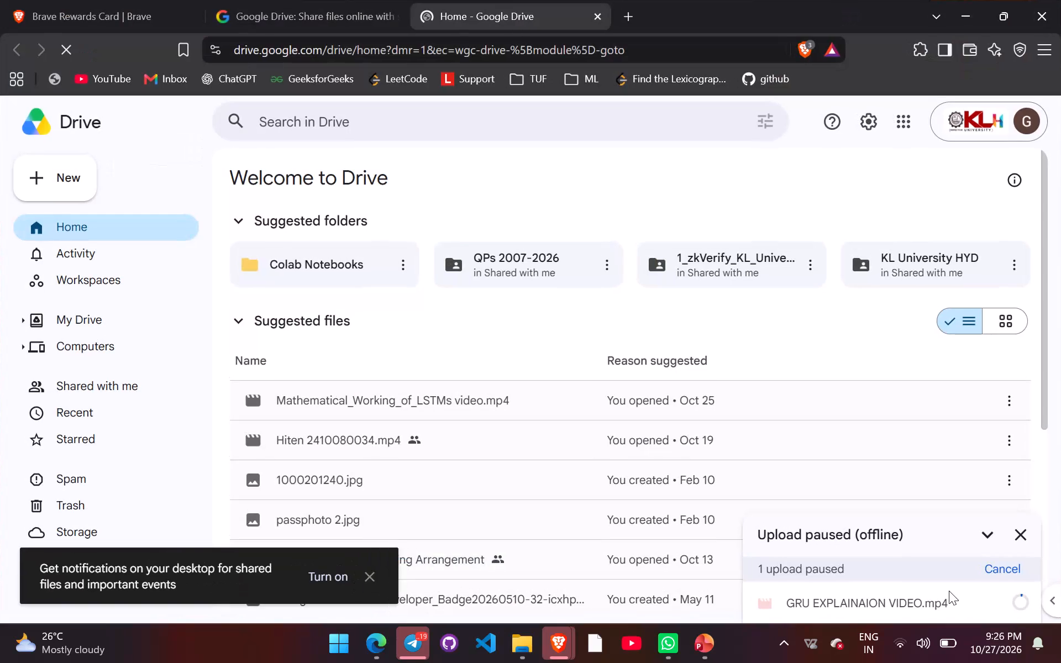
click(991, 569)
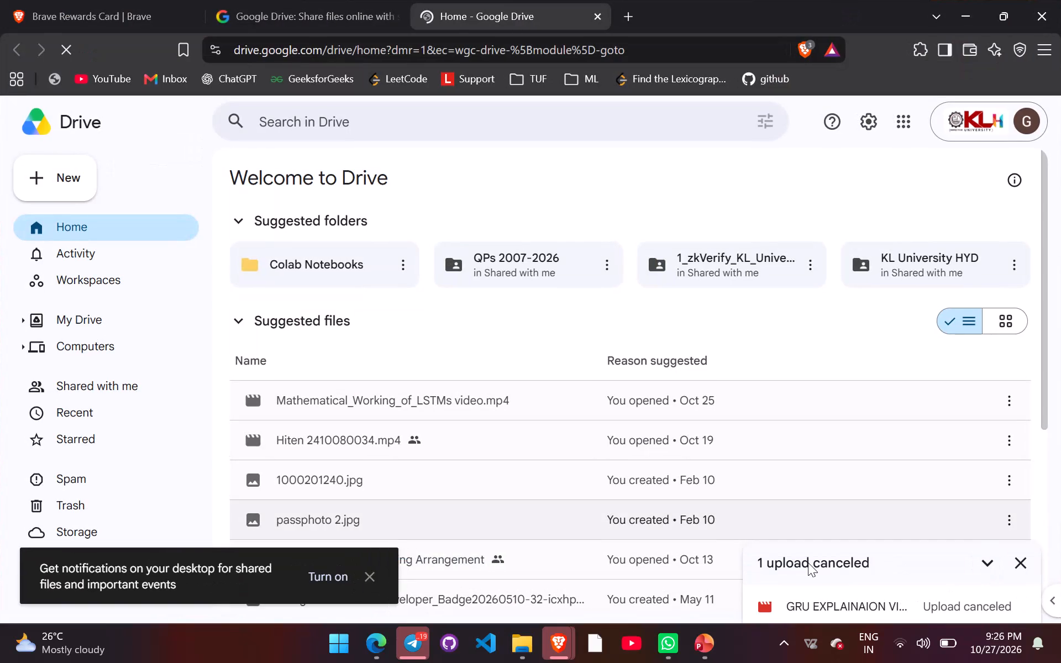
click(1016, 567)
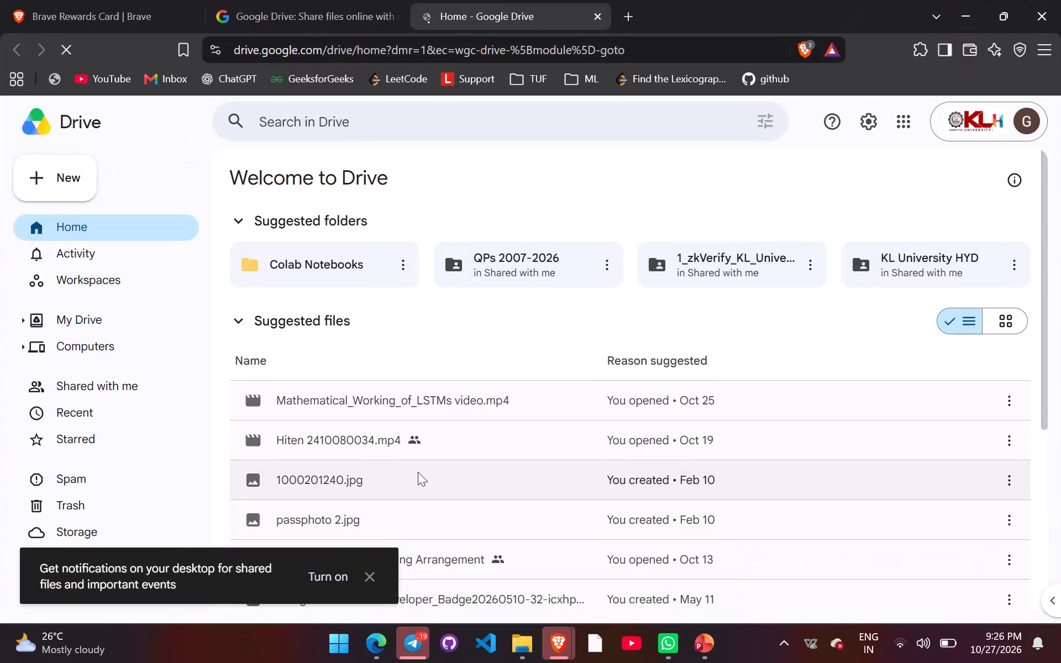
click(377, 578)
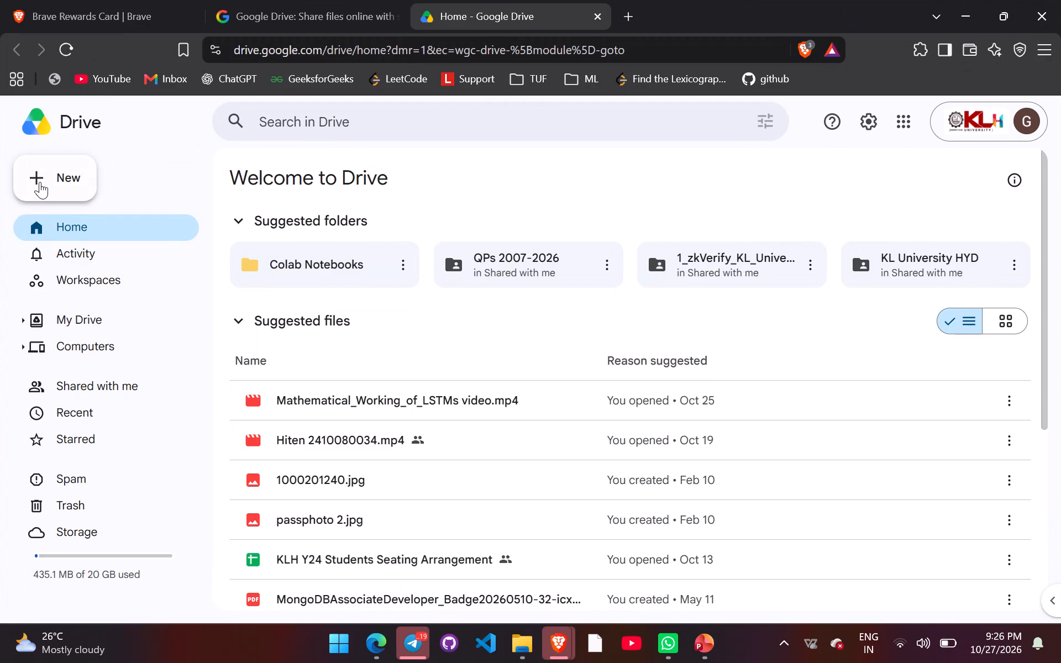
Upload the GRU EXPLAINAION VIDEO file from the Telegram Desktop folder to Google Drive.
click(40, 182)
click(102, 214)
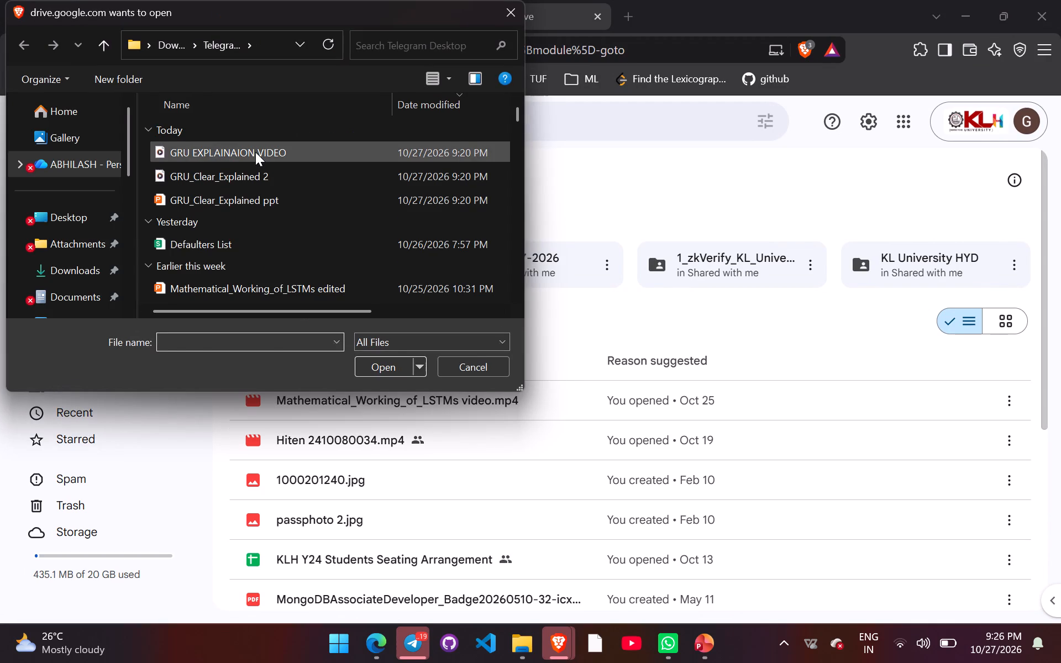
click(255, 152)
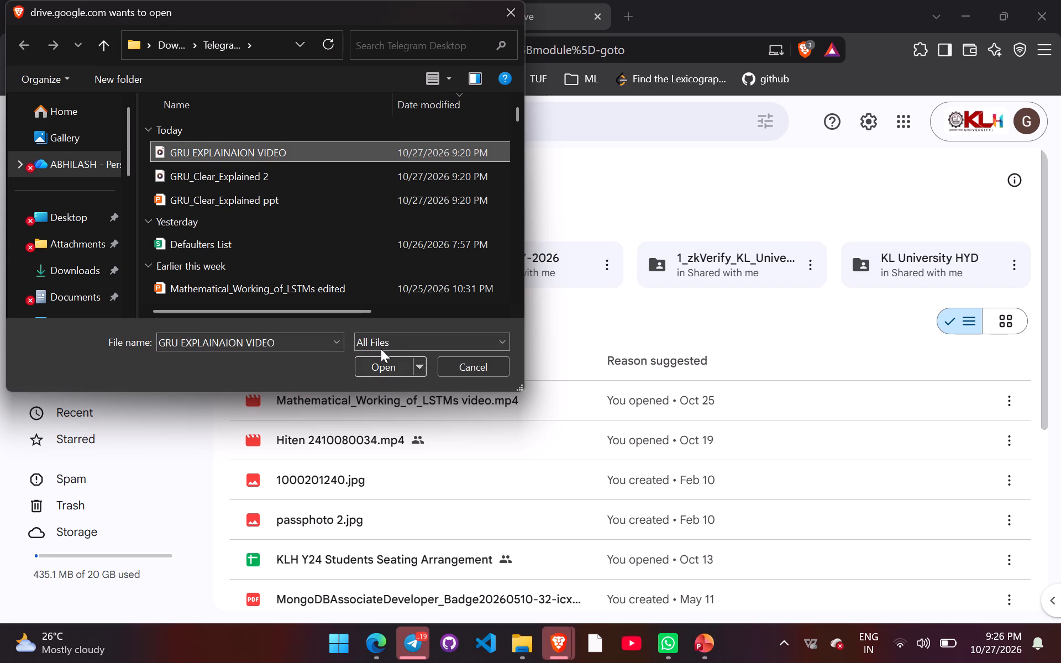
click(386, 360)
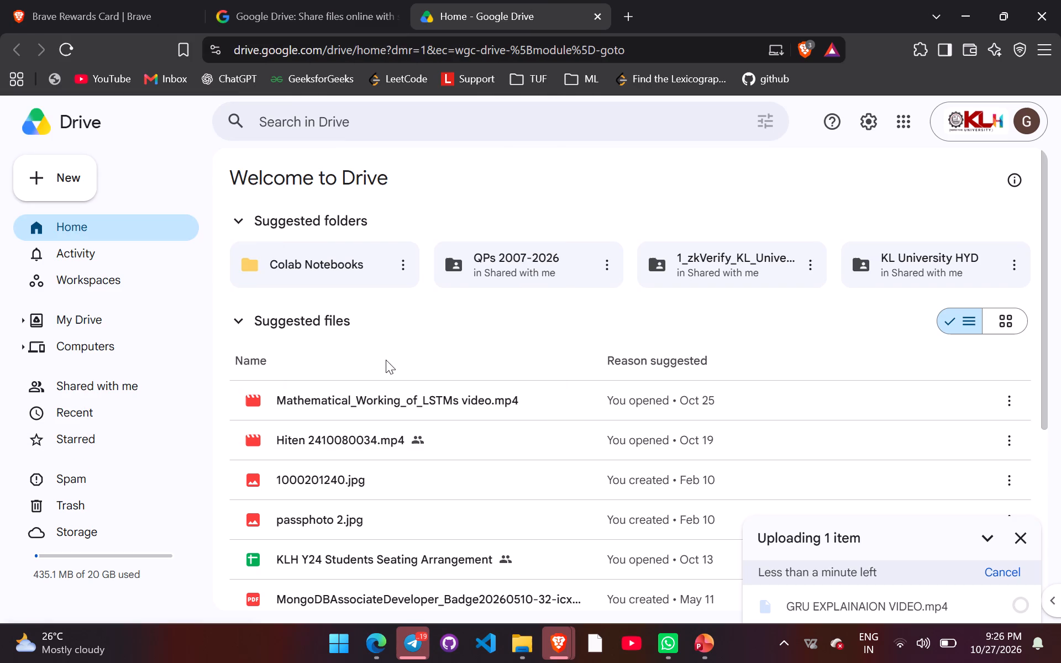
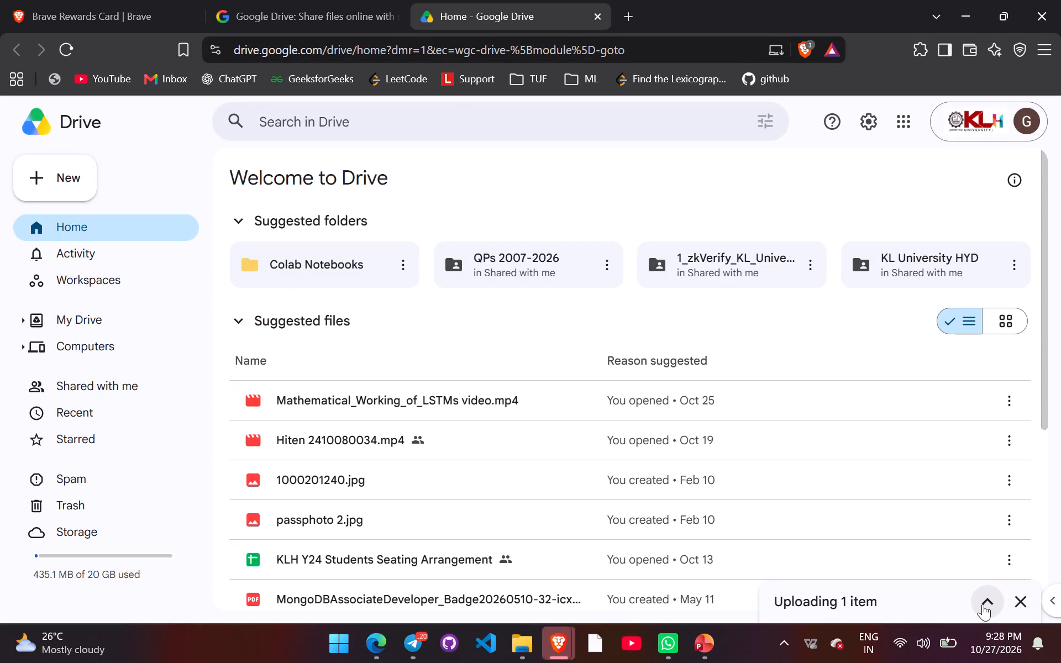
Expand the upload details in Google Drive to check the video's upload progress.
click(983, 604)
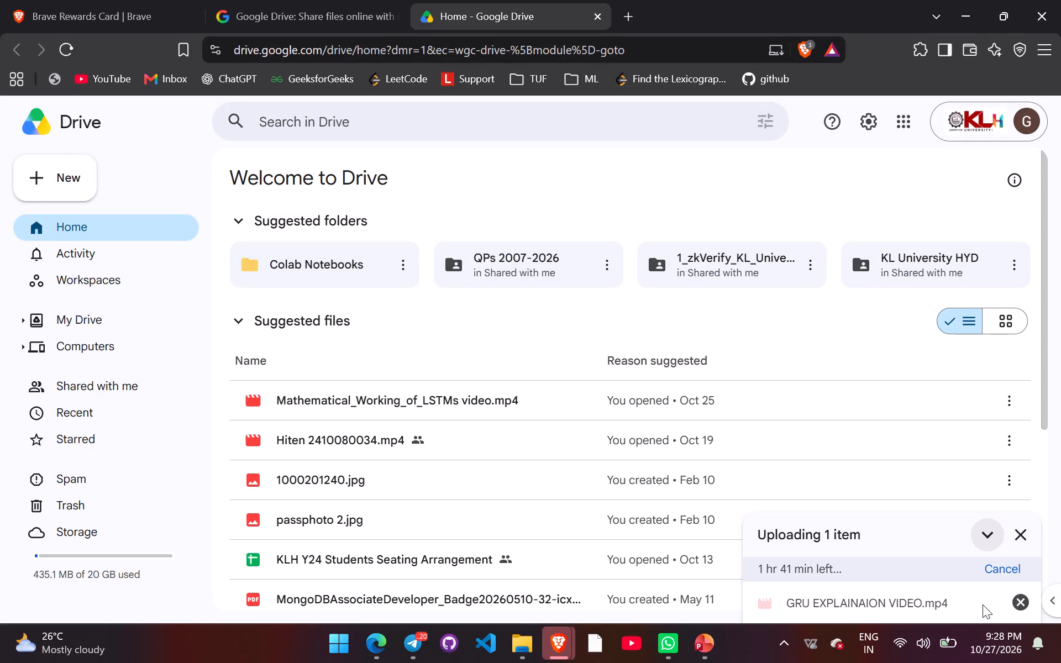
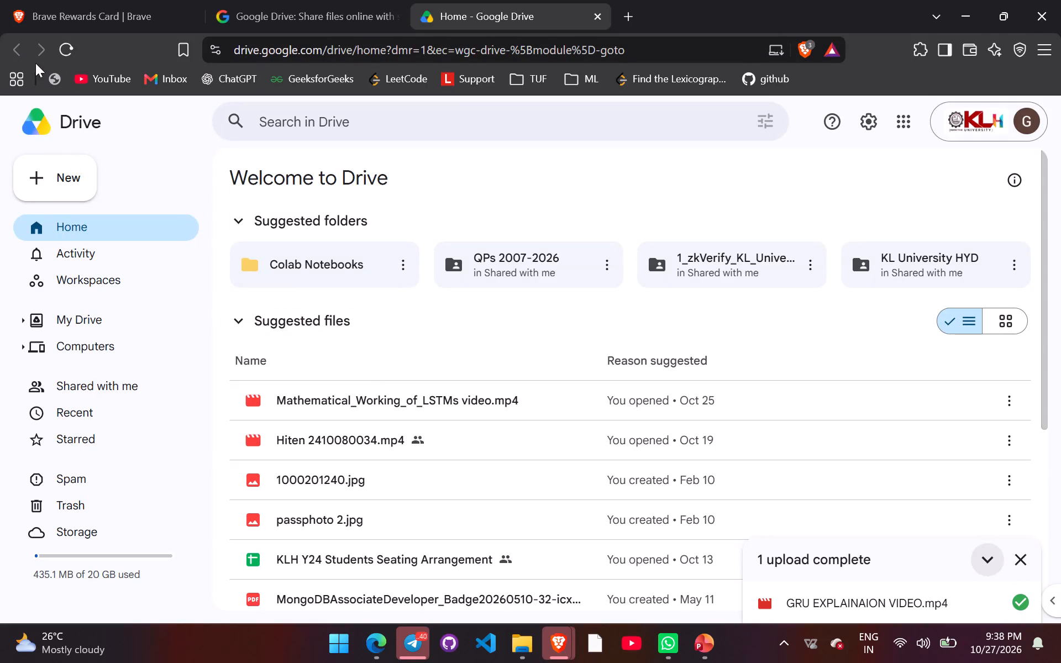
Refresh the Drive home page and copy the sharing link of GRU EXPLAINAION VIDEO.mp4.
click(69, 39)
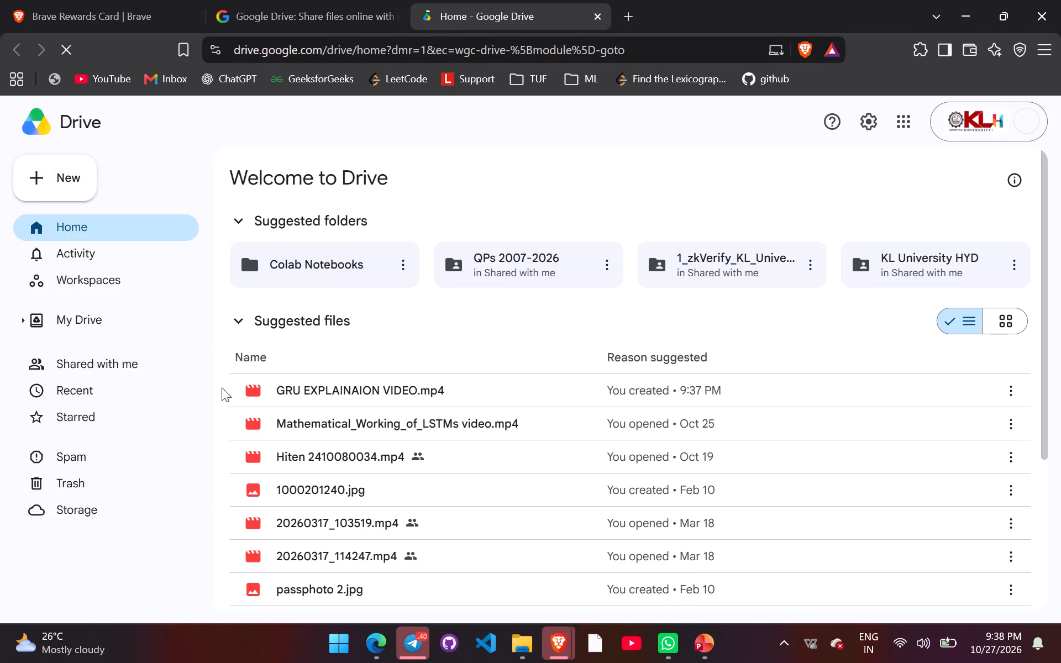
right_click(315, 397)
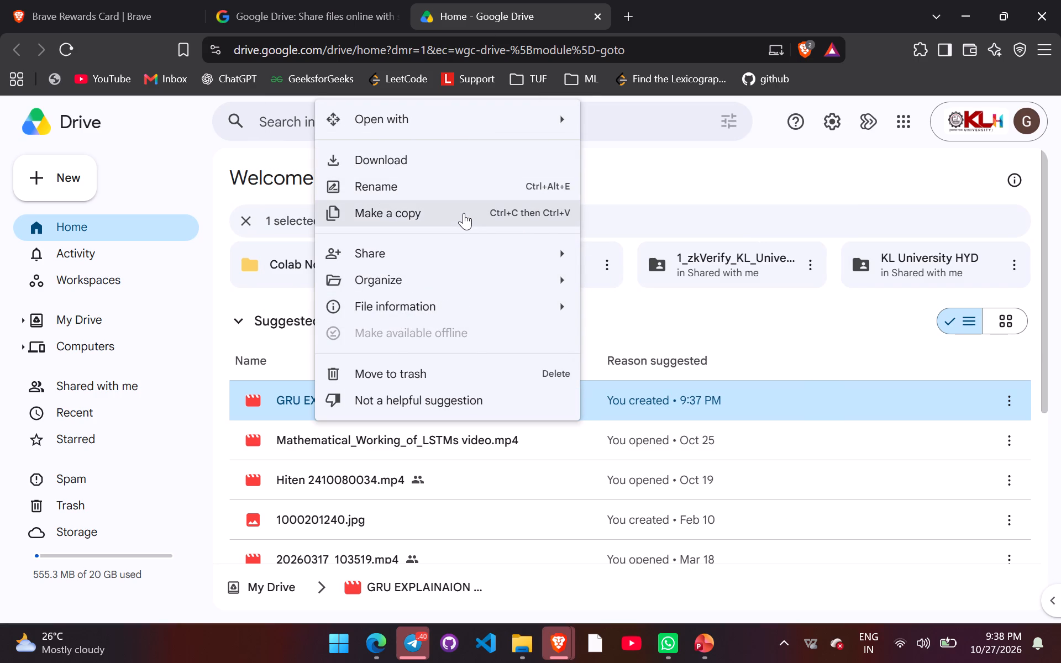
click(647, 172)
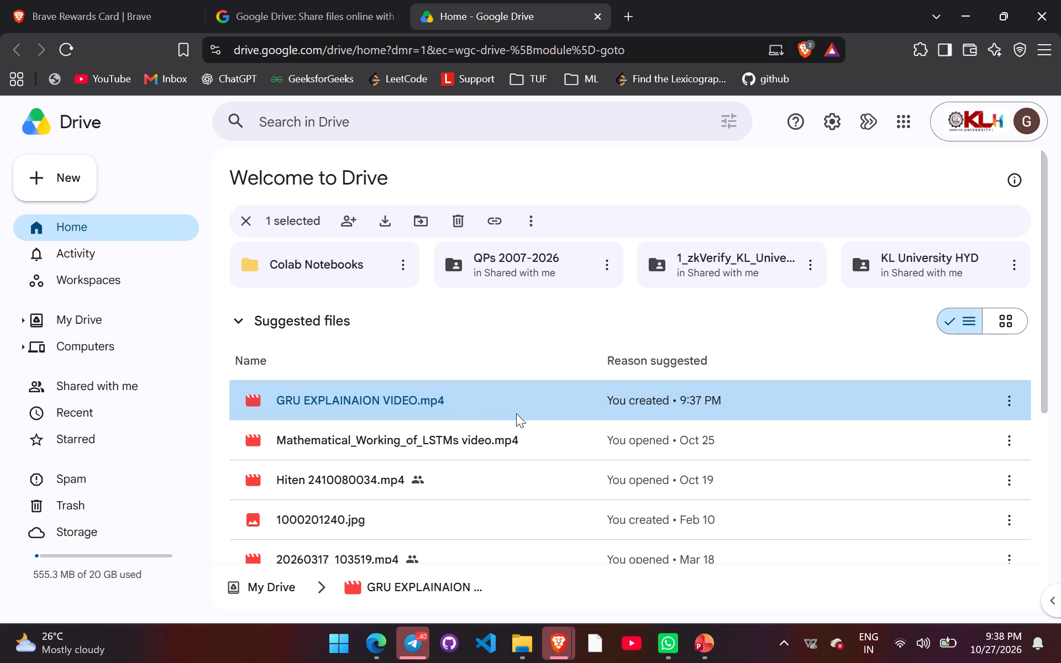
right_click(463, 399)
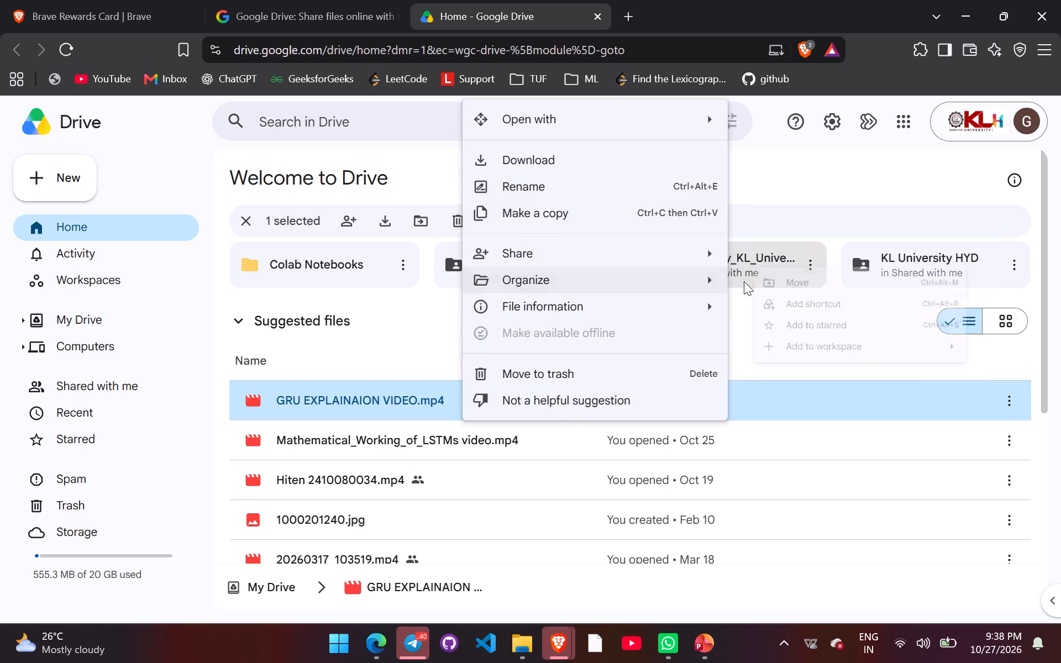
click(778, 290)
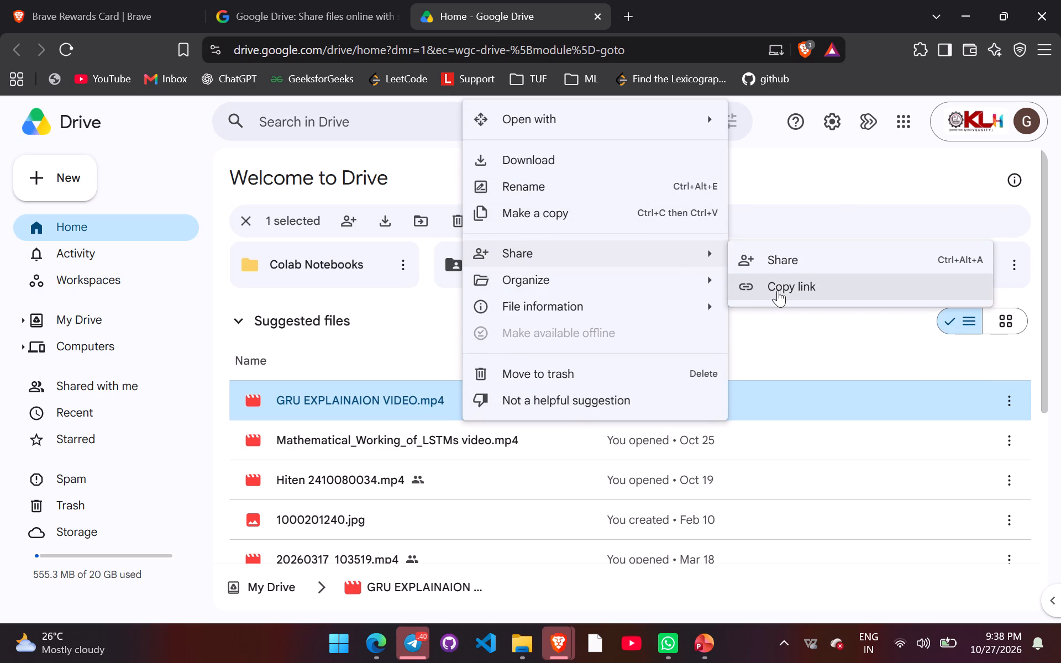